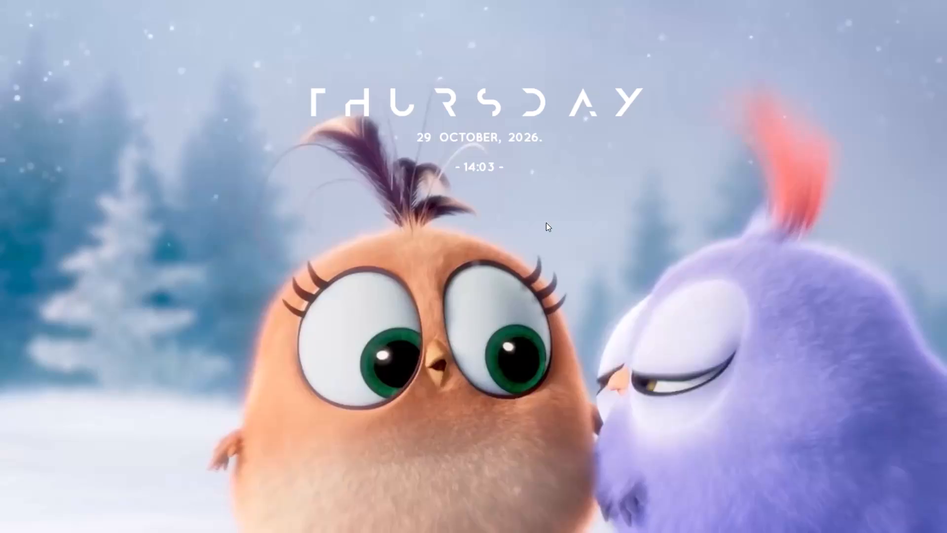
# Switch to the open Wondershare Filmora project.
pyautogui.click(564, 273)
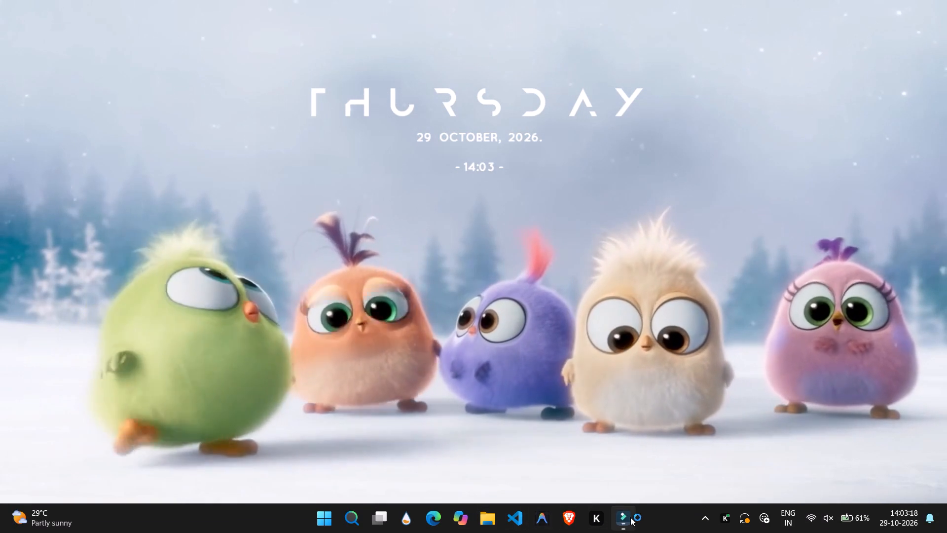
pyautogui.click(623, 516)
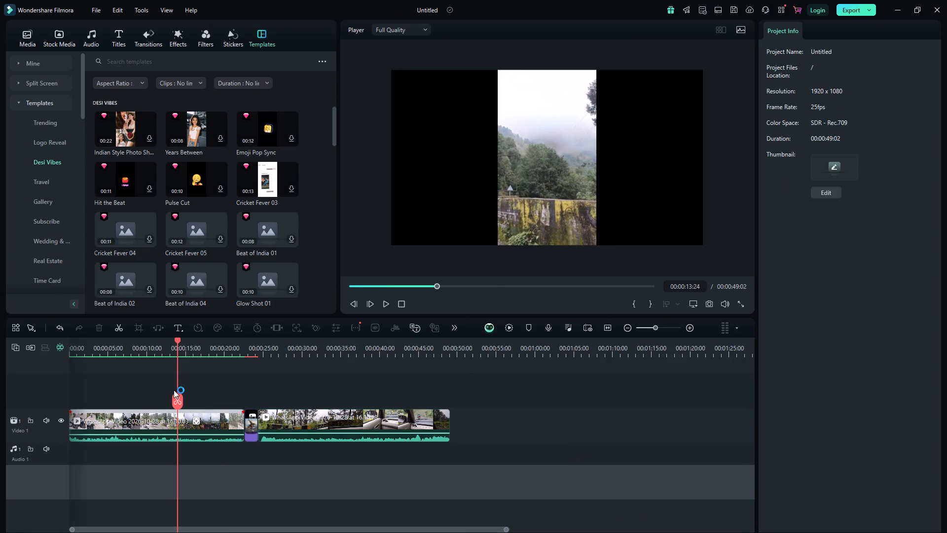
# Inspect the black clip and its transition, and preview the sequence by playing and scrubbing from the start.
pyautogui.moveTo(179, 395); pyautogui.dragTo(35, 417)
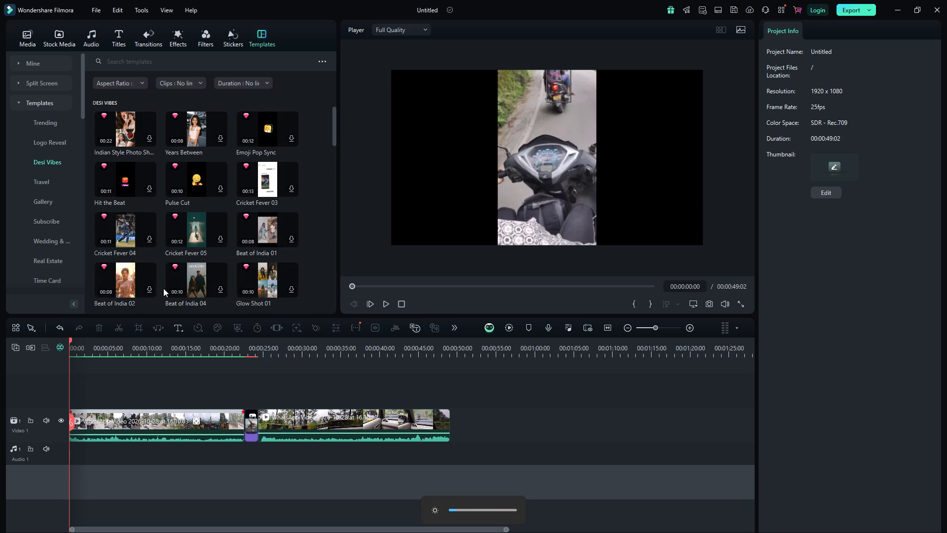
pyautogui.click(256, 421)
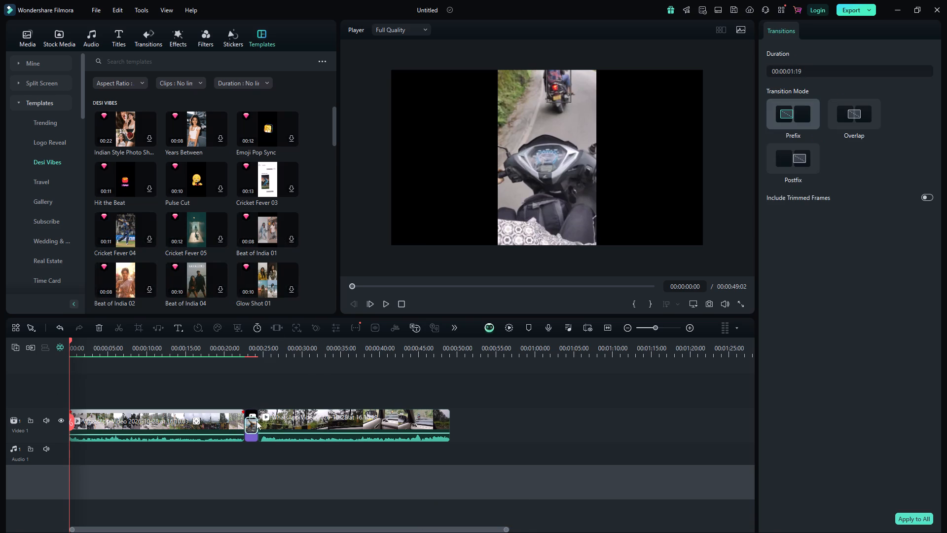
pyautogui.click(252, 423)
pyautogui.click(254, 435)
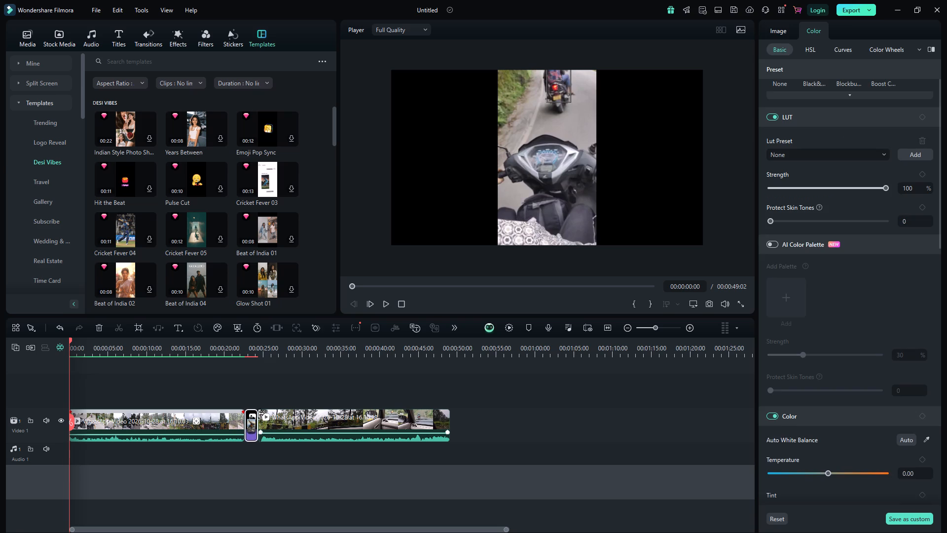
pyautogui.moveTo(250, 351); pyautogui.dragTo(329, 352)
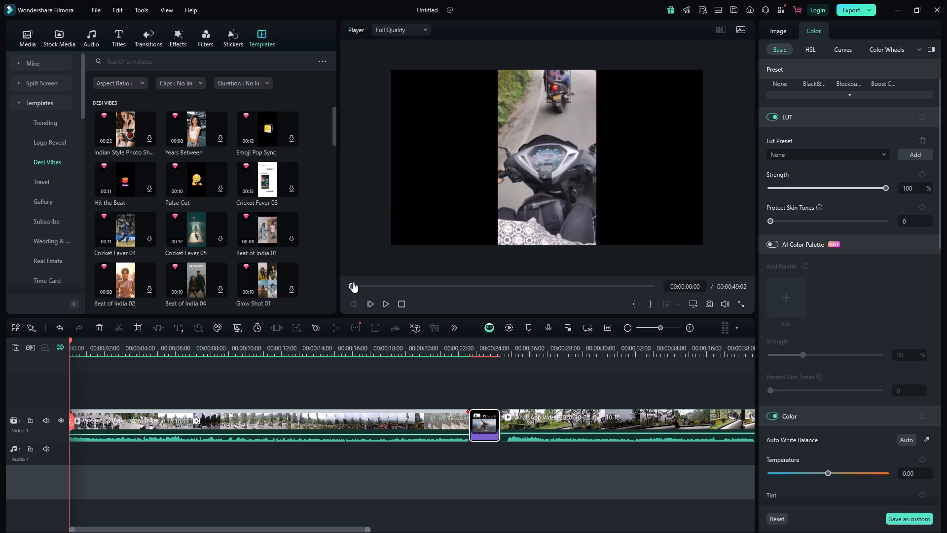
pyautogui.click(383, 303)
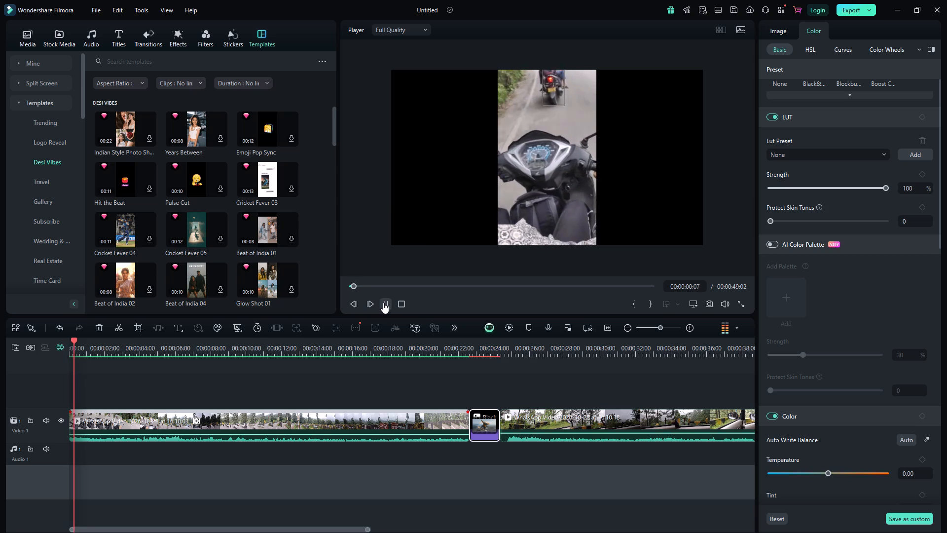
pyautogui.click(389, 304)
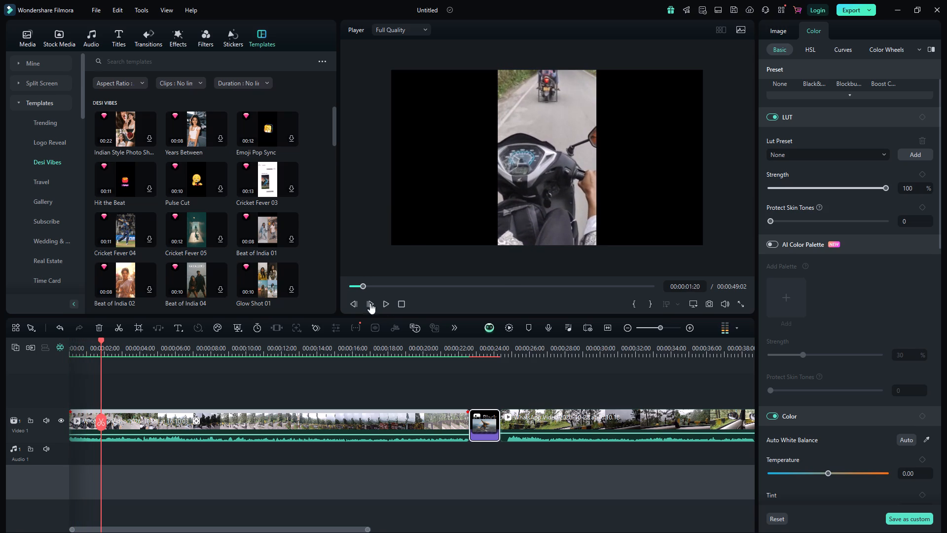
pyautogui.moveTo(363, 287); pyautogui.dragTo(425, 287)
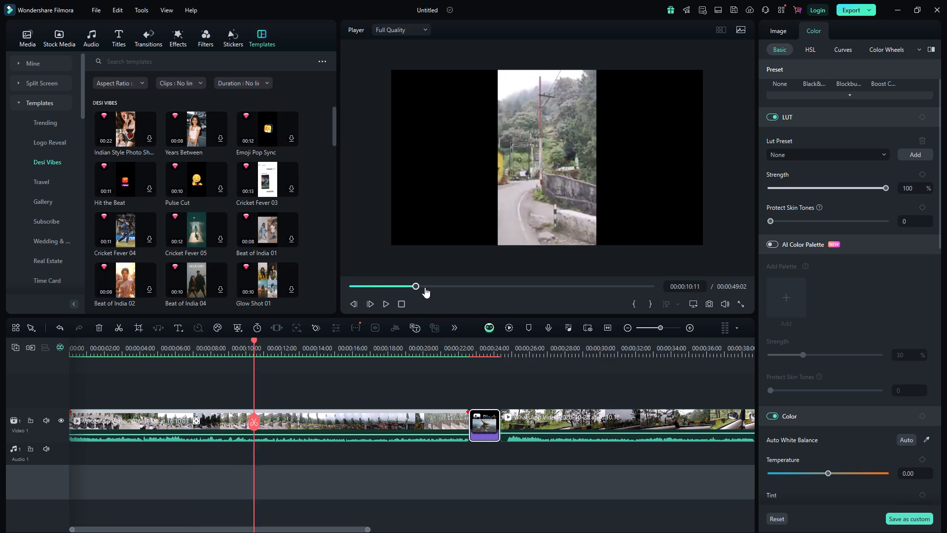
pyautogui.moveTo(425, 287); pyautogui.dragTo(413, 295)
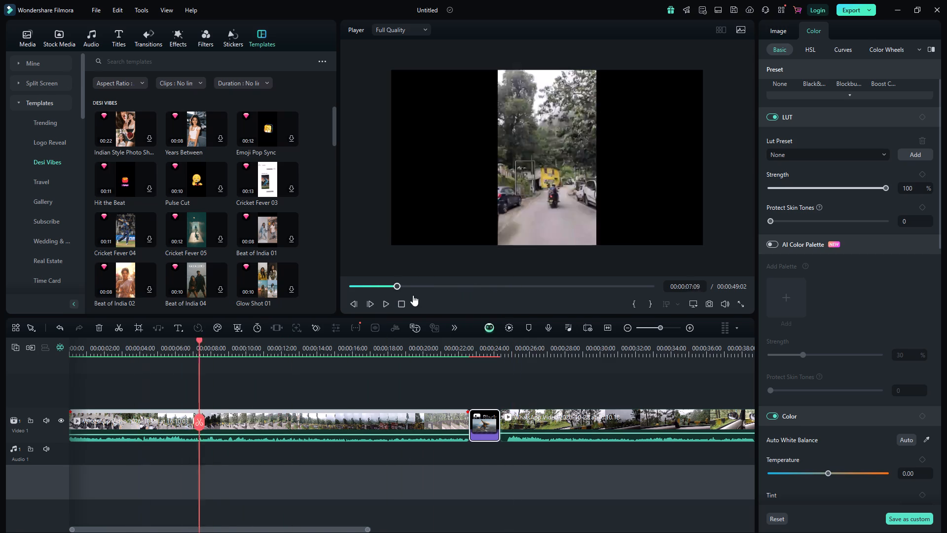
pyautogui.moveTo(413, 295); pyautogui.dragTo(513, 301)
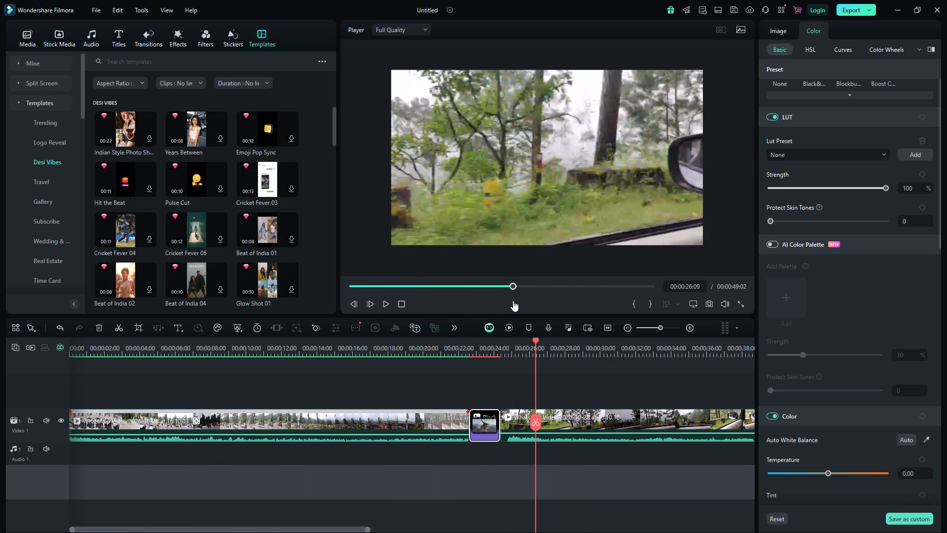
pyautogui.moveTo(513, 301); pyautogui.dragTo(477, 303)
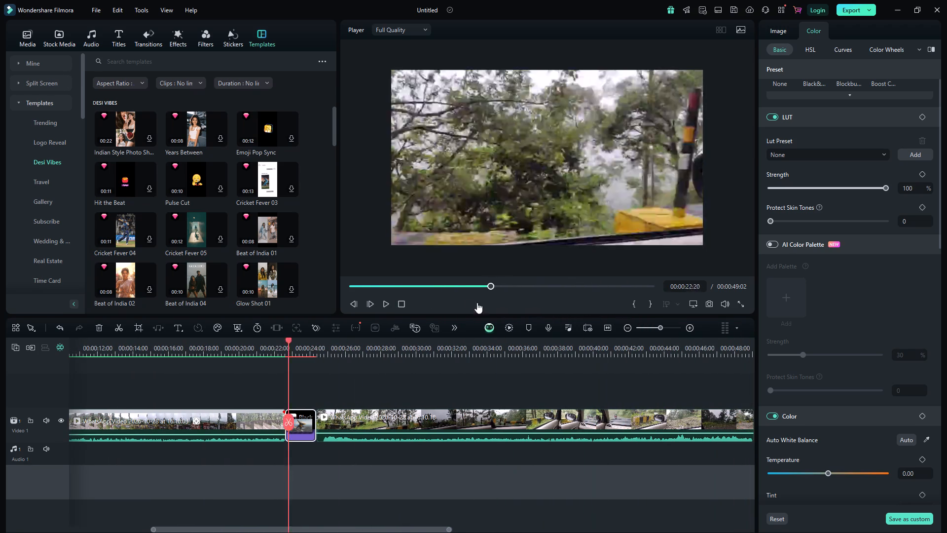
pyautogui.moveTo(477, 303); pyautogui.dragTo(325, 311)
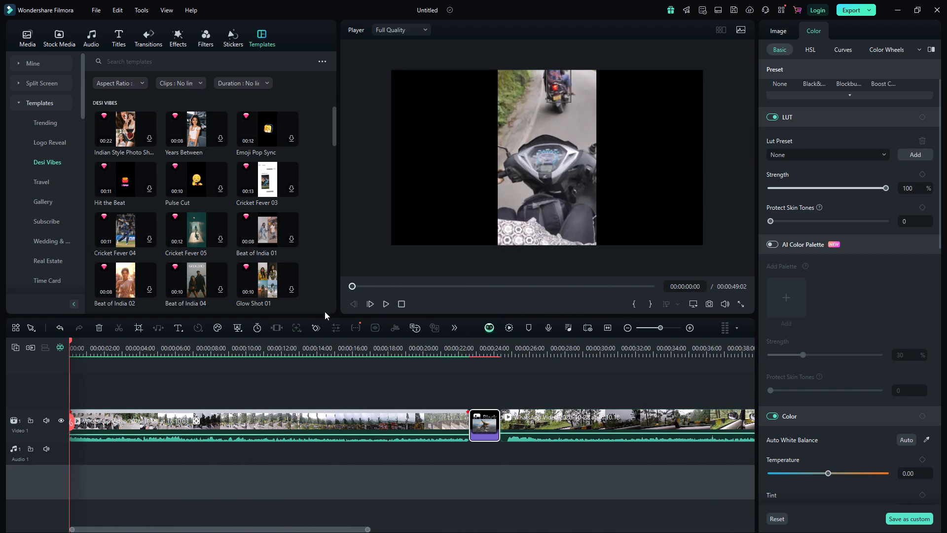
# Set the red hue of the black clip between the two videos to -10 in the HSL colour adjustments.
pyautogui.click(811, 50)
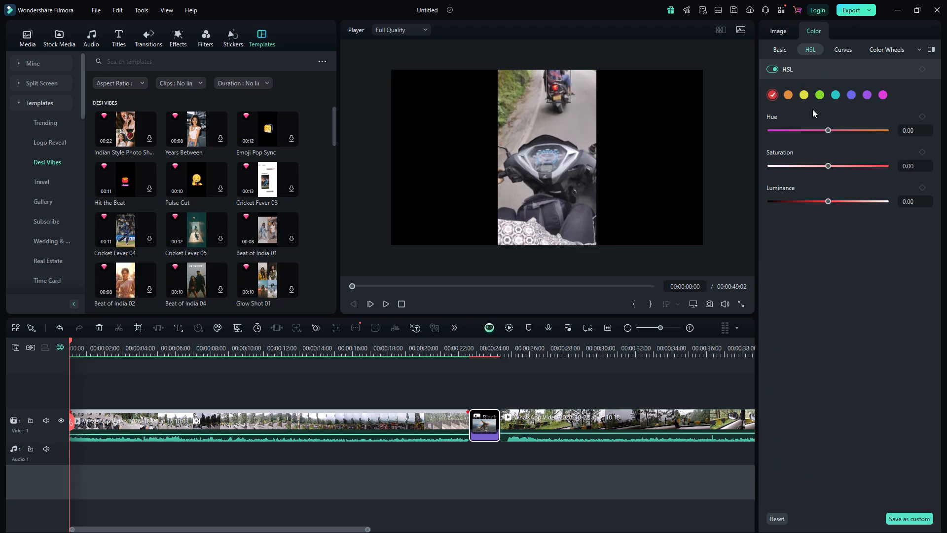
pyautogui.moveTo(829, 133); pyautogui.dragTo(843, 133)
pyautogui.moveTo(843, 133); pyautogui.dragTo(728, 127)
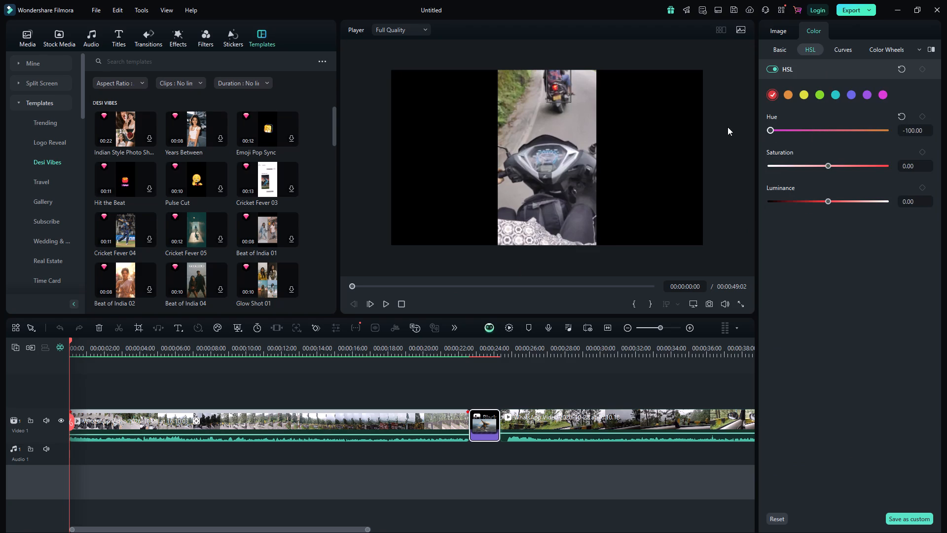
pyautogui.moveTo(728, 127); pyautogui.dragTo(822, 124)
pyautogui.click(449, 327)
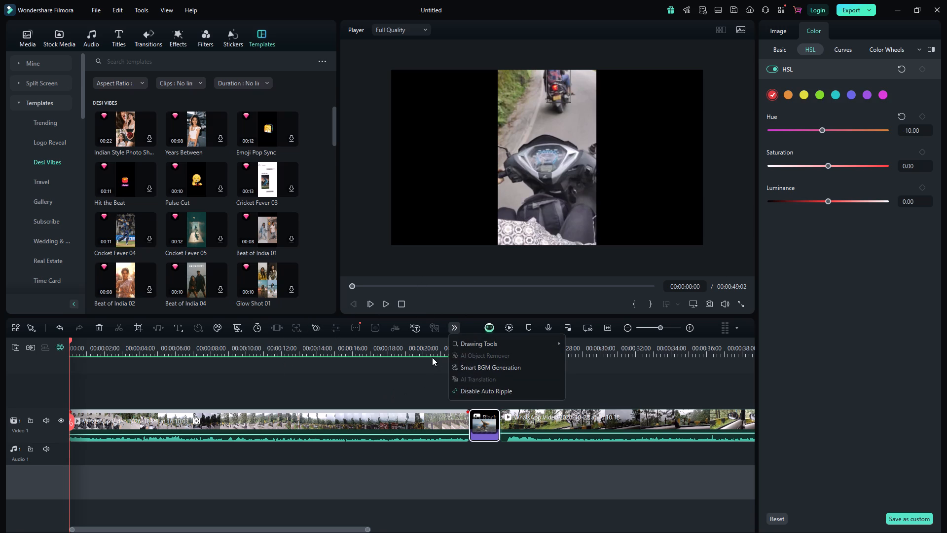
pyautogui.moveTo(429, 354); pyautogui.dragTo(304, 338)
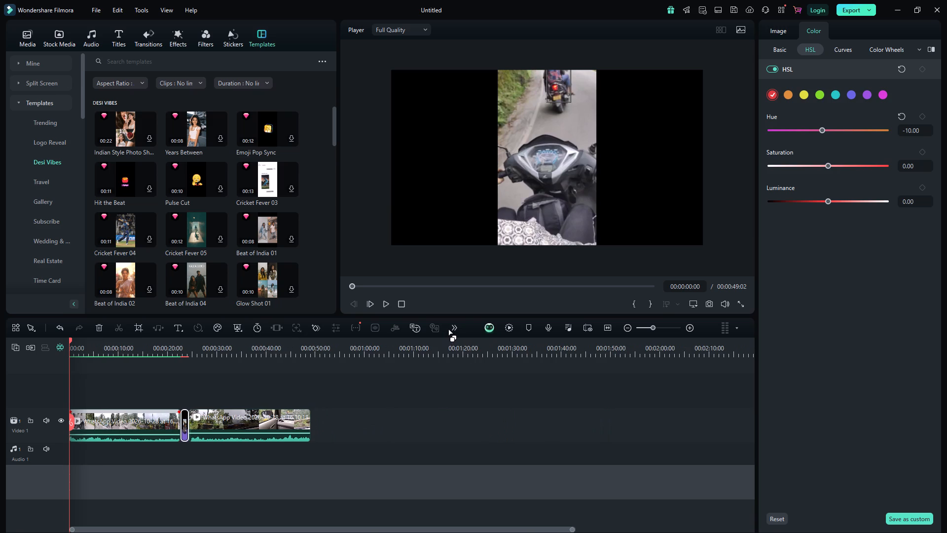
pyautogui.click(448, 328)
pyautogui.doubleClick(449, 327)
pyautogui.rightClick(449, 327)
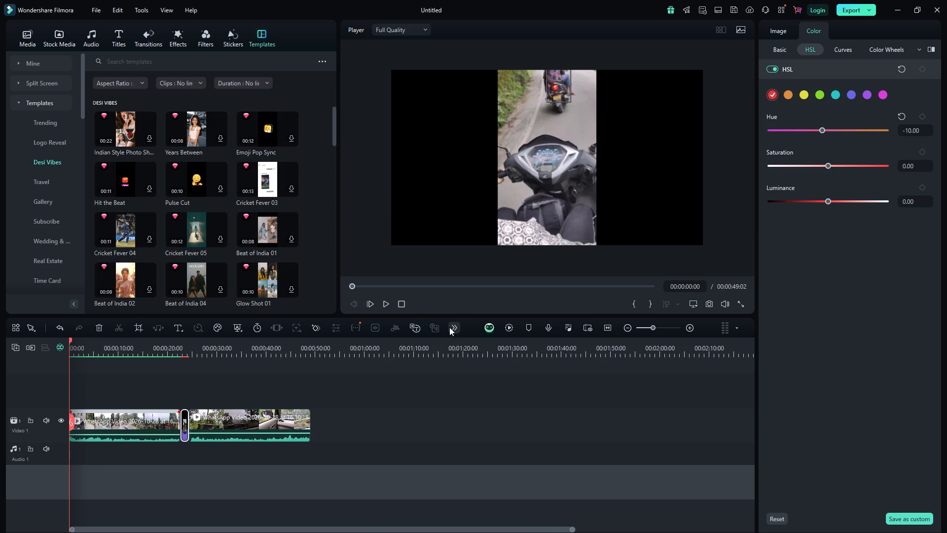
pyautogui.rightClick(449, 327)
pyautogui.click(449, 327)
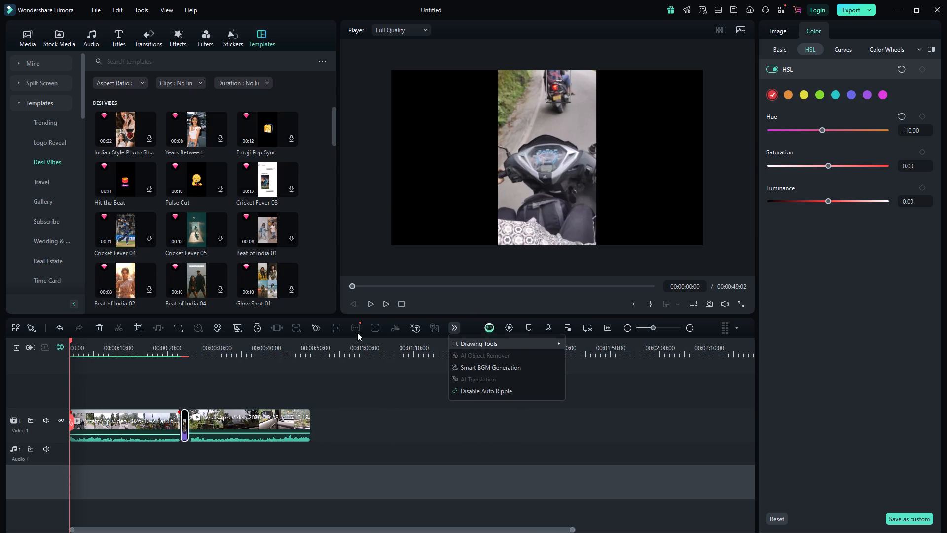
# Add a keyframe at the start of the black clip between the two videos.
pyautogui.click(316, 328)
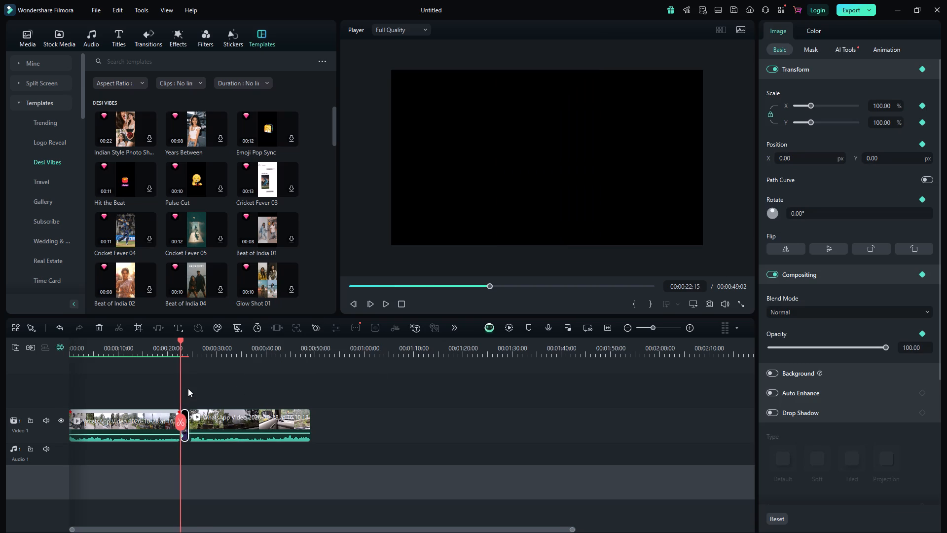
# Examine the black clip and its transition up close on the timeline, including their settings and available editing tools.
pyautogui.keyDown('ctrl'); pyautogui.scroll(1, 188, 388); pyautogui.keyUp('ctrl')
pyautogui.scroll(2, 231, 355)
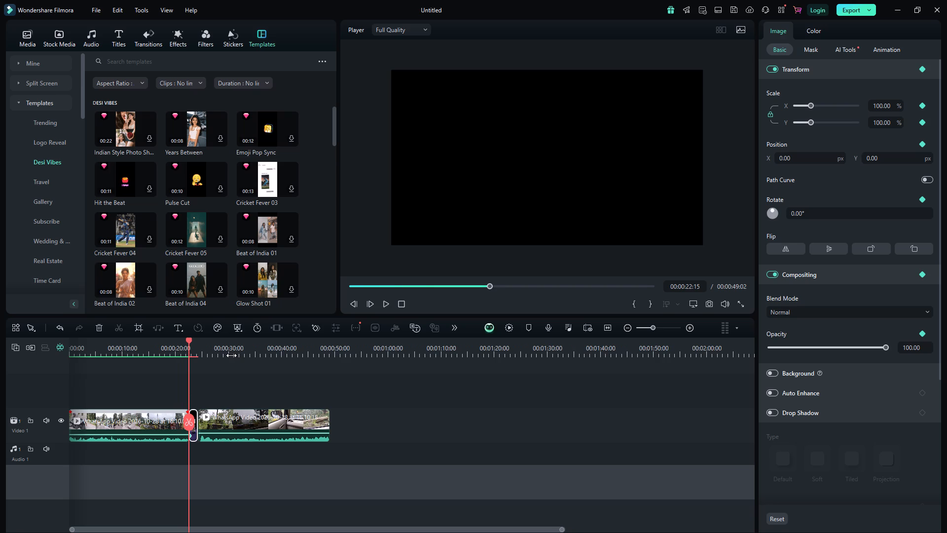
pyautogui.keyDown('ctrl'); pyautogui.scroll(7, 221, 394); pyautogui.keyUp('ctrl')
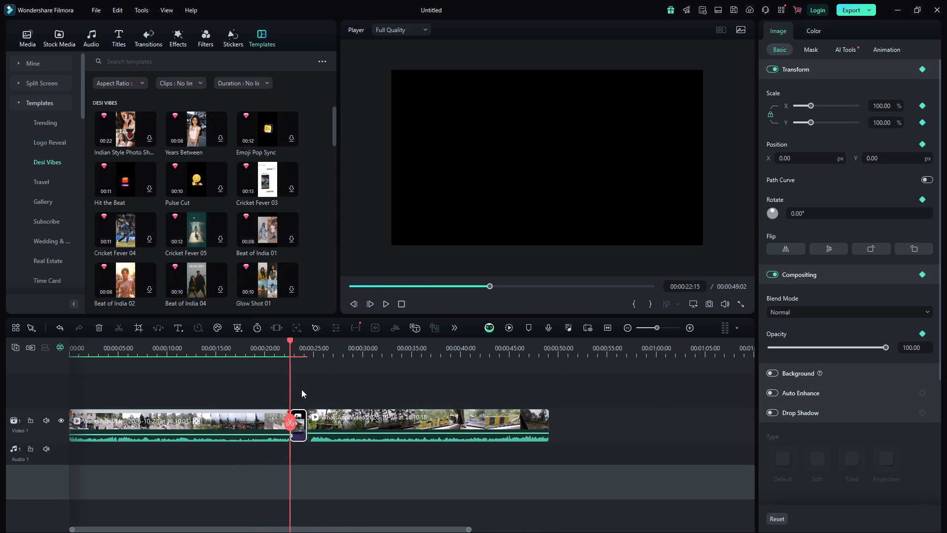
pyautogui.moveTo(335, 353); pyautogui.dragTo(486, 352)
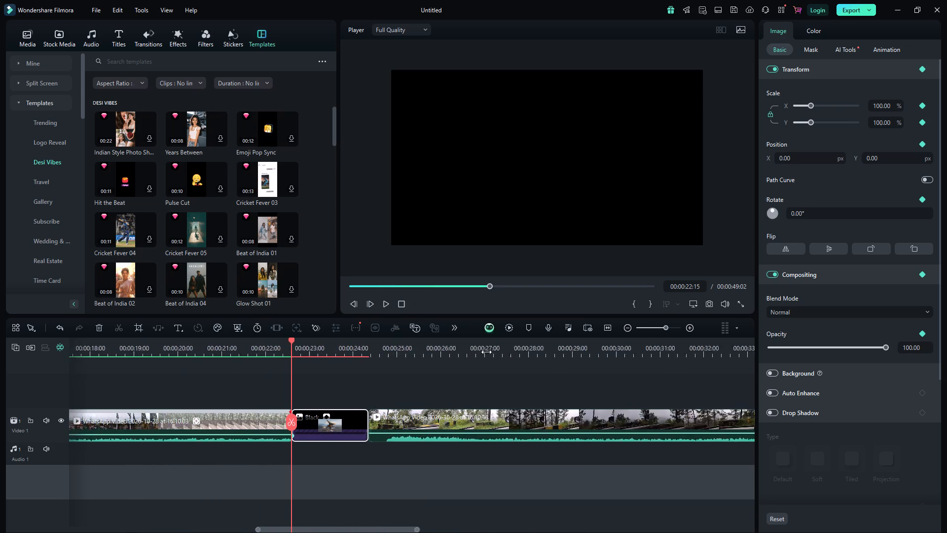
pyautogui.moveTo(486, 352); pyautogui.dragTo(493, 354)
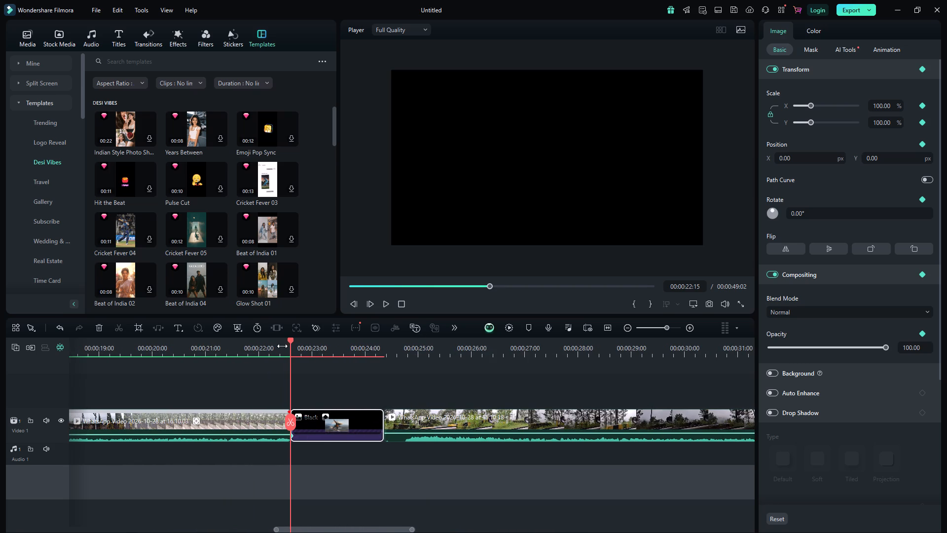
pyautogui.moveTo(290, 340); pyautogui.dragTo(87, 375)
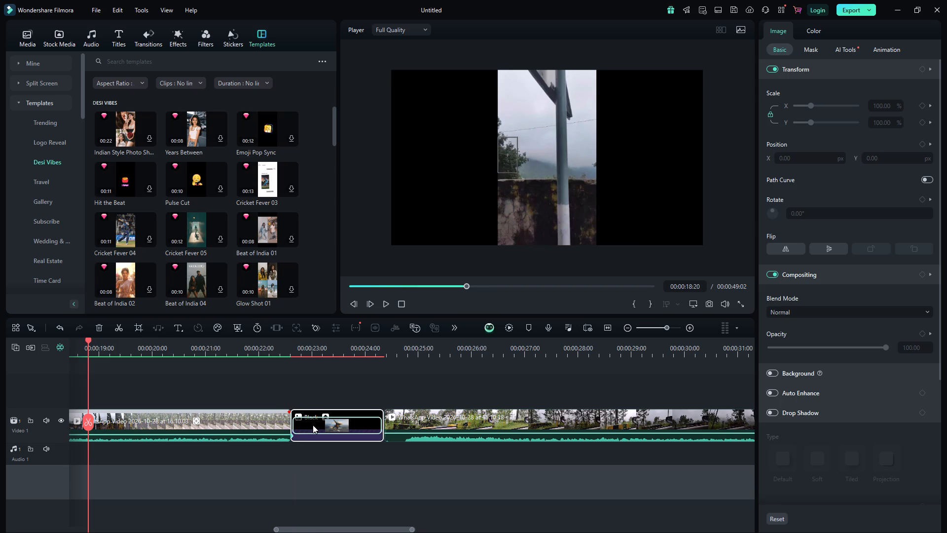
pyautogui.click(314, 424)
pyautogui.click(322, 422)
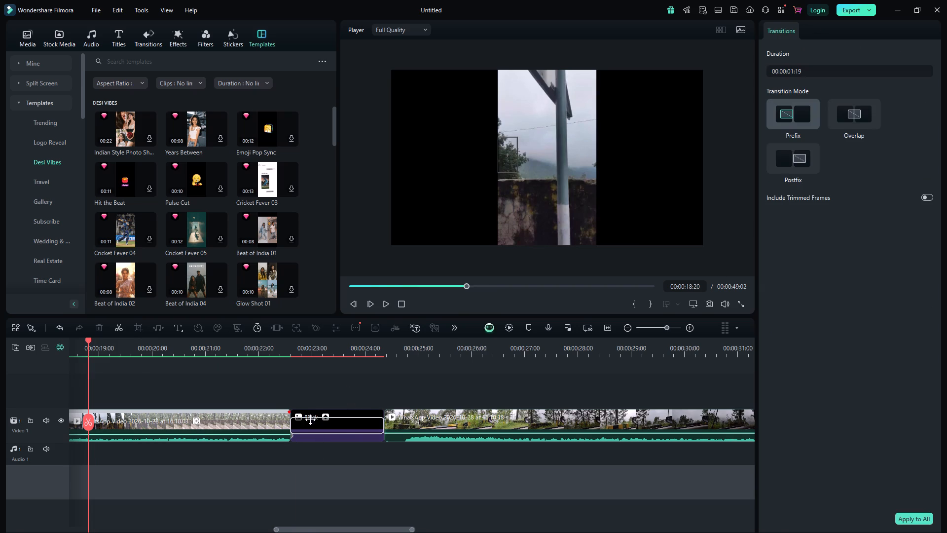
pyautogui.click(337, 410)
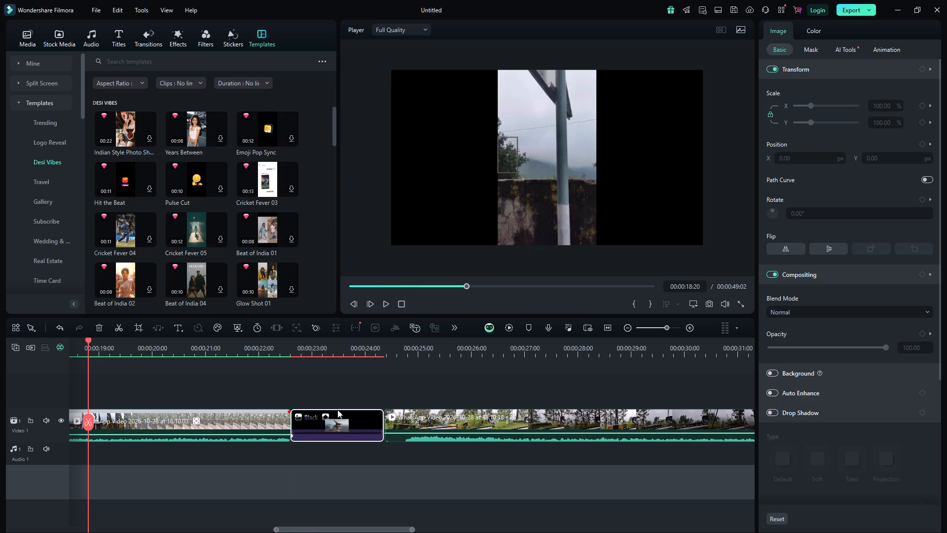
pyautogui.click(332, 429)
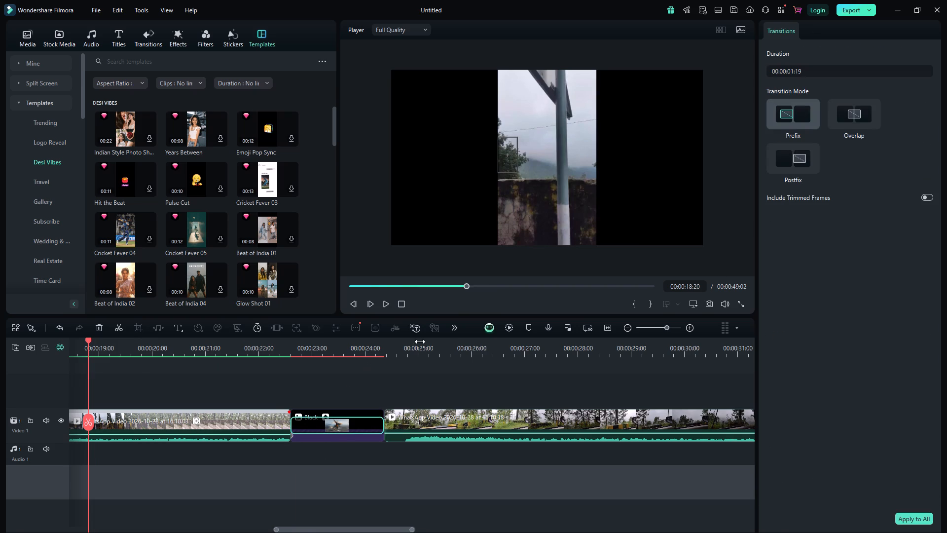
pyautogui.click(334, 426)
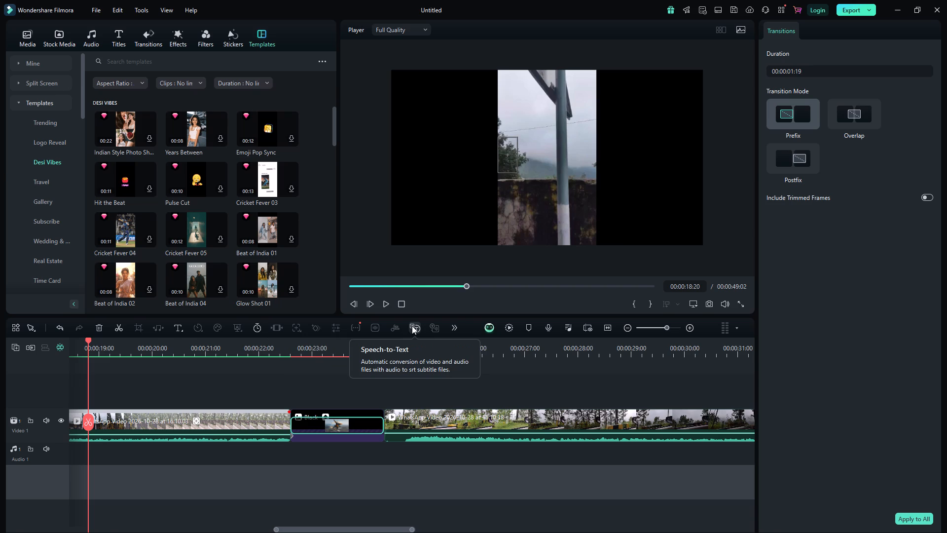
pyautogui.click(453, 322)
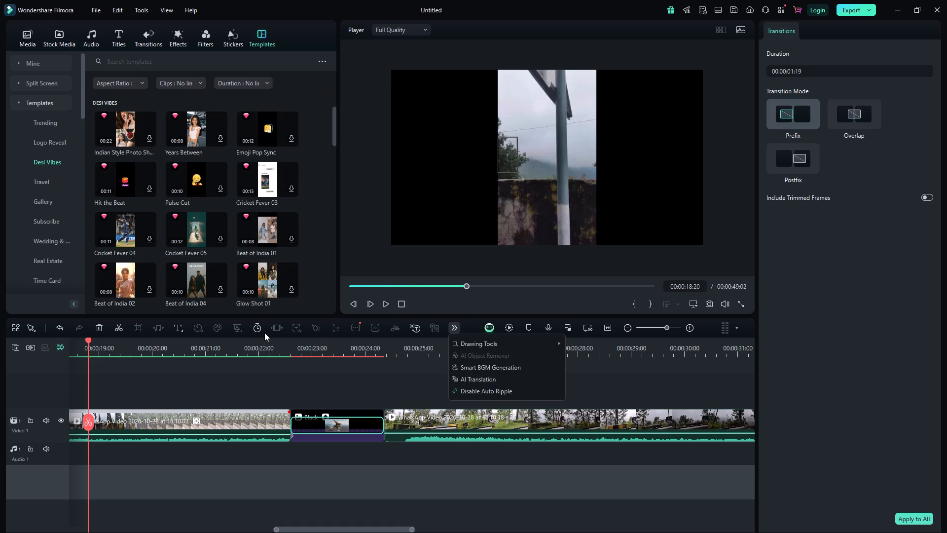
# Add a Quick Text title on a new track above the videos.
pyautogui.click(180, 326)
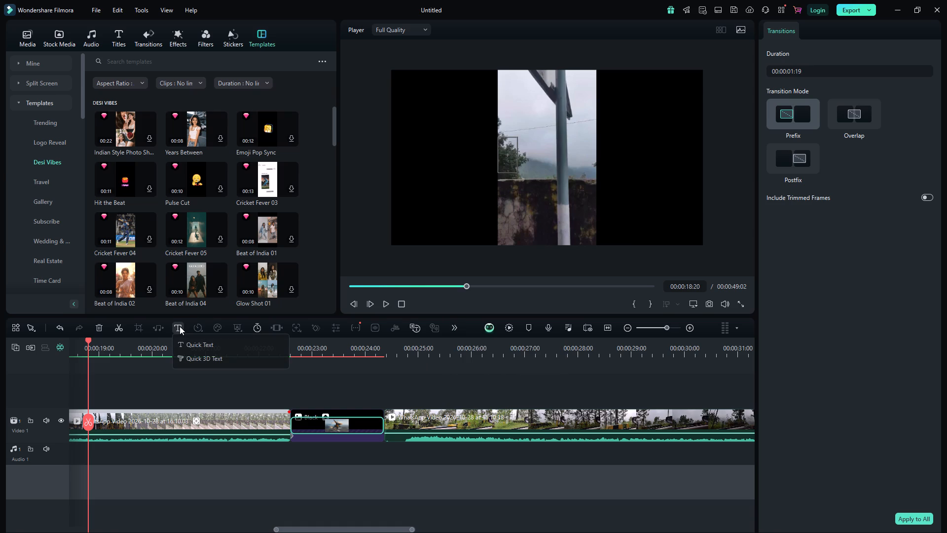
pyautogui.click(195, 342)
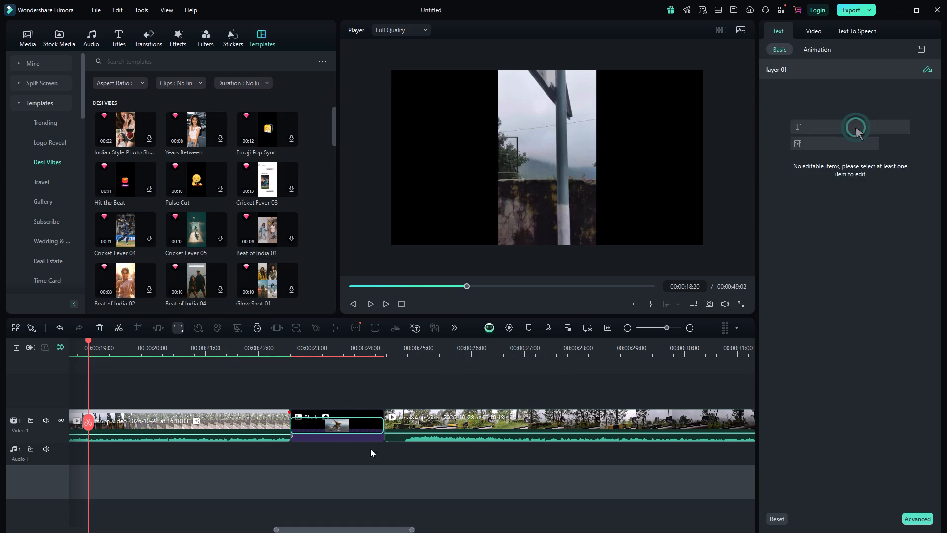
# Move and trim the text title to span exactly the black clip, with a duration of 00:00:01:19 ending at 00:00:24:09.
pyautogui.moveTo(205, 402); pyautogui.dragTo(273, 403)
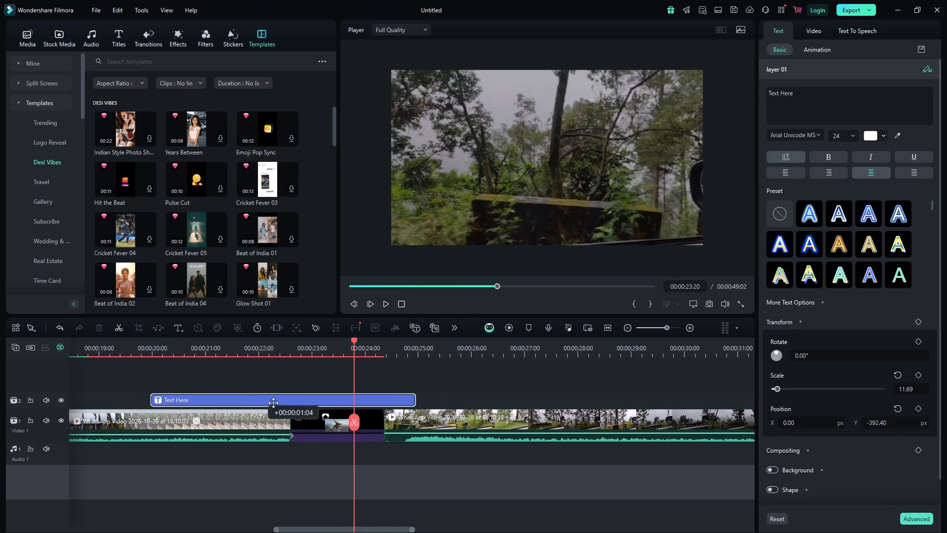
pyautogui.moveTo(273, 403); pyautogui.dragTo(294, 403)
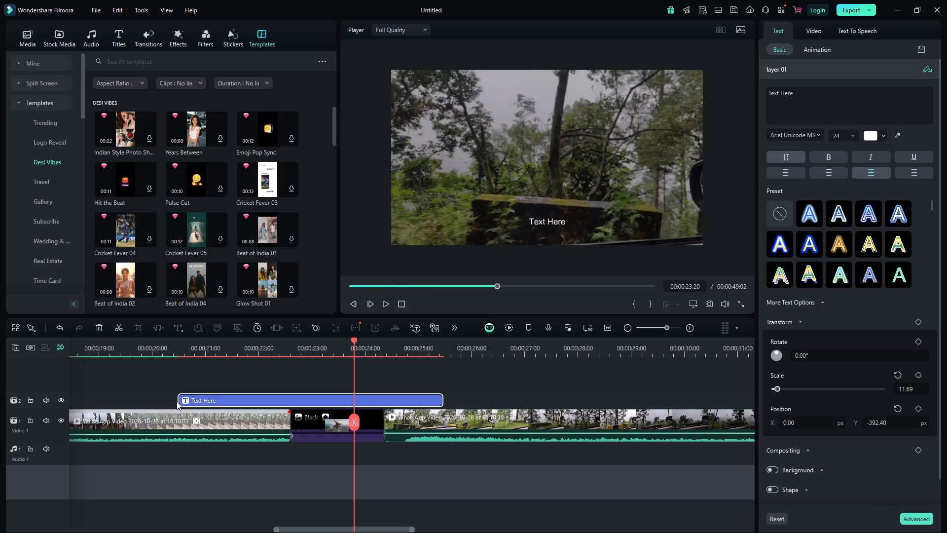
pyautogui.moveTo(177, 401); pyautogui.dragTo(213, 398)
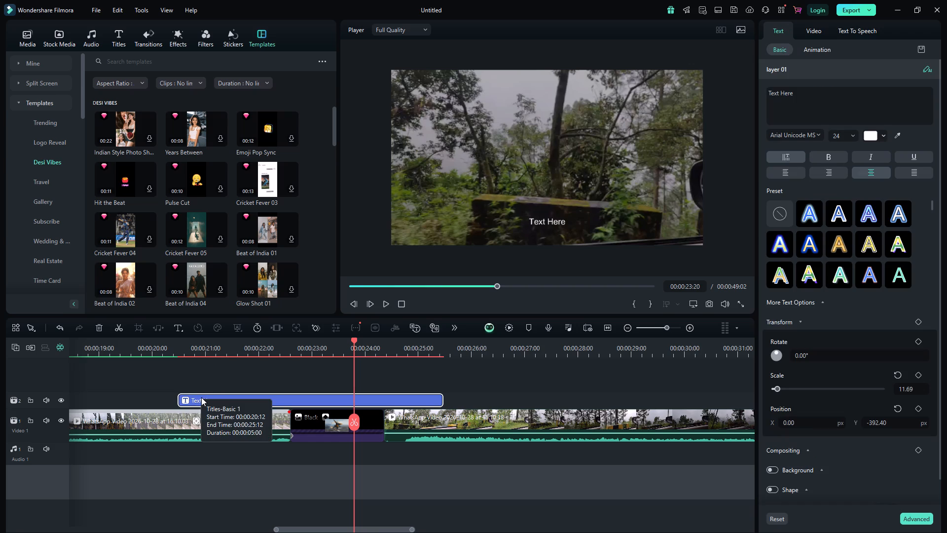
pyautogui.click(201, 397)
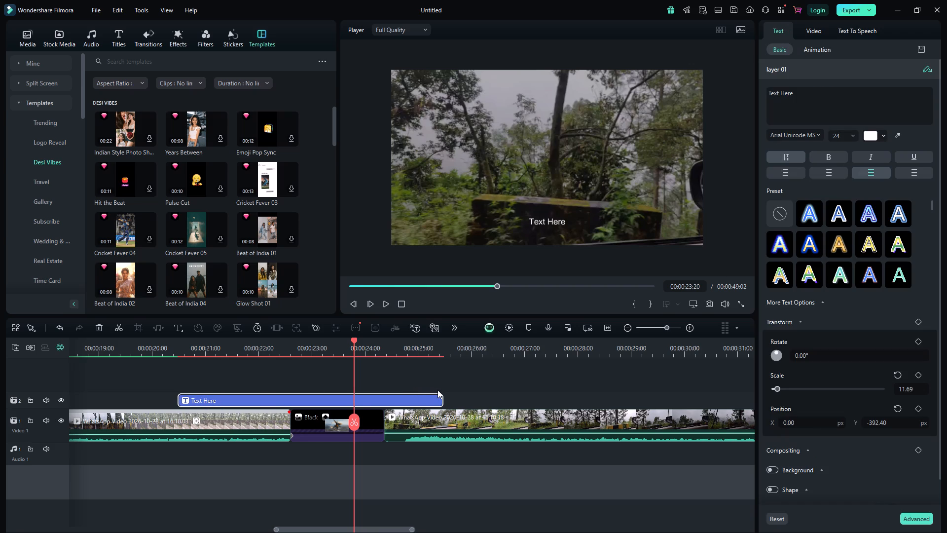
pyautogui.keyDown('ctrl'); pyautogui.scroll(-4, 437, 390); pyautogui.keyUp('ctrl')
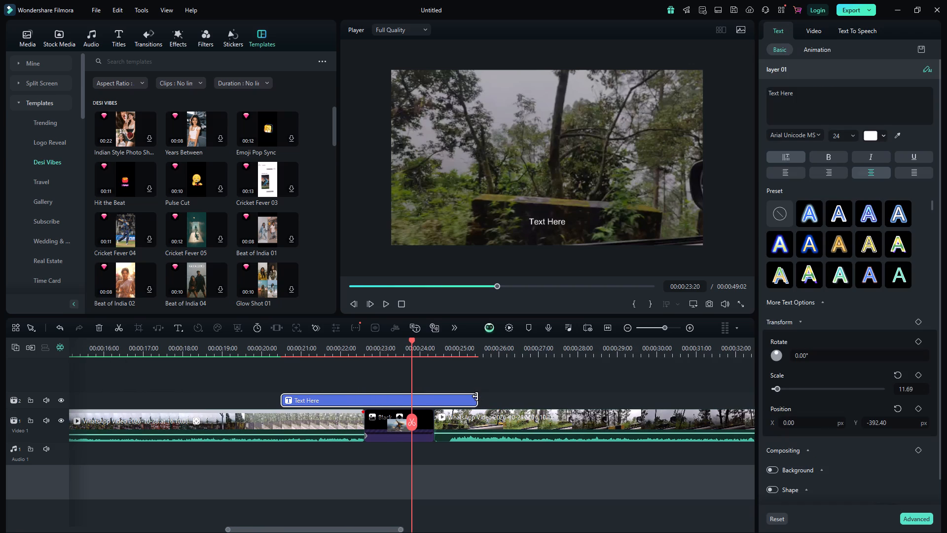
pyautogui.moveTo(475, 396); pyautogui.dragTo(376, 400)
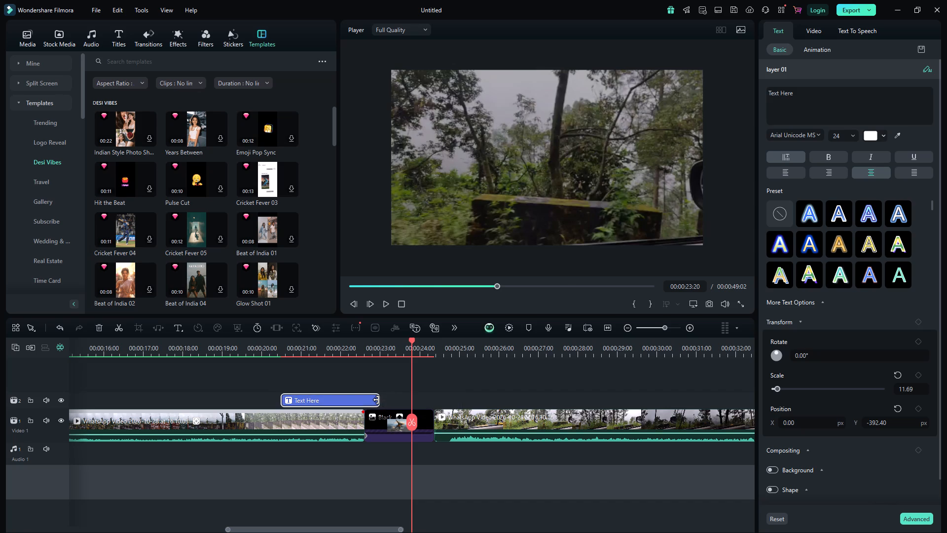
pyautogui.moveTo(362, 401); pyautogui.dragTo(442, 400)
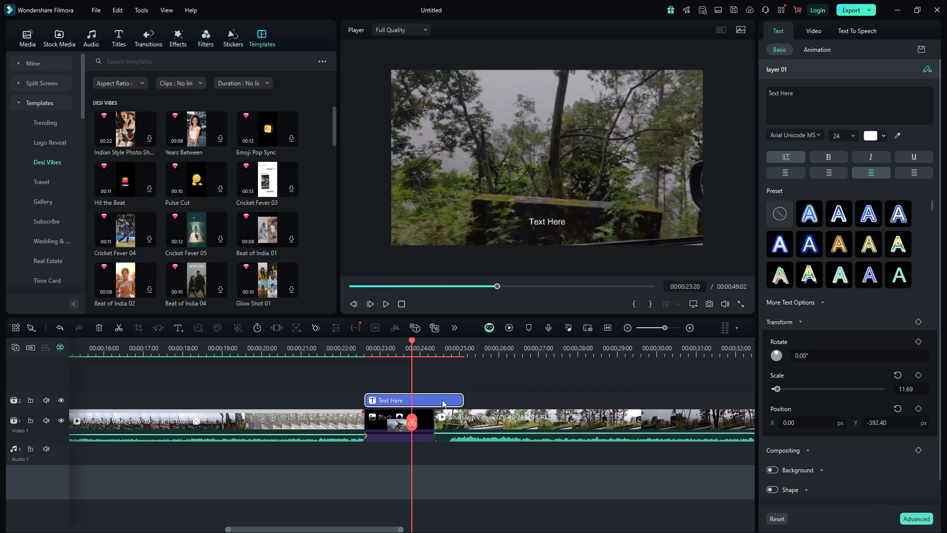
pyautogui.moveTo(462, 397); pyautogui.dragTo(433, 399)
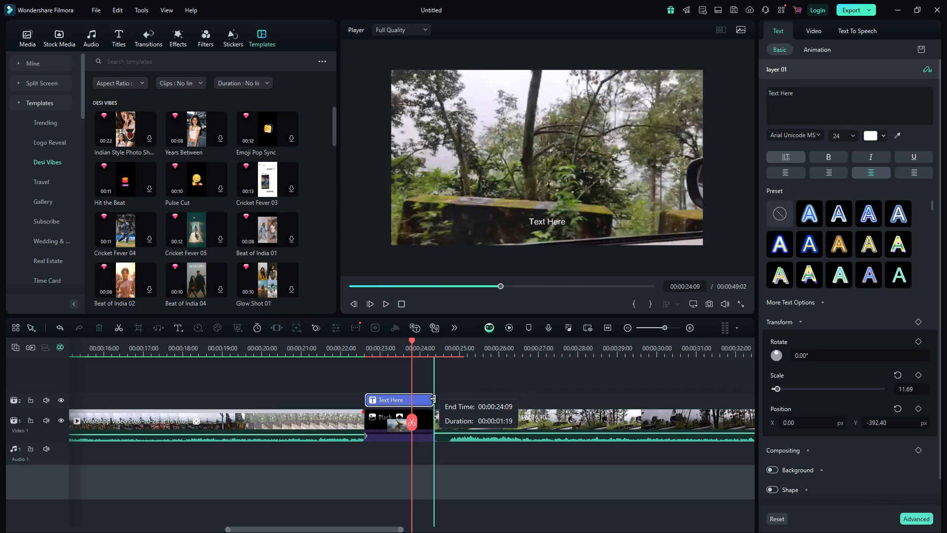
pyautogui.moveTo(433, 399); pyautogui.dragTo(431, 399)
pyautogui.click(546, 223)
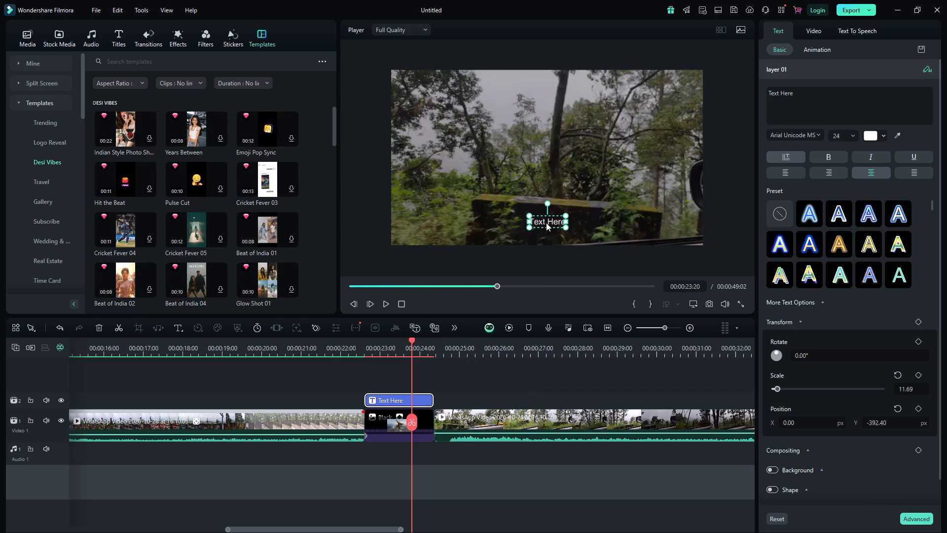
# Play the sequence from just before the black clip, at 00:00:22:12, to check the title and transition.
pyautogui.click(425, 415)
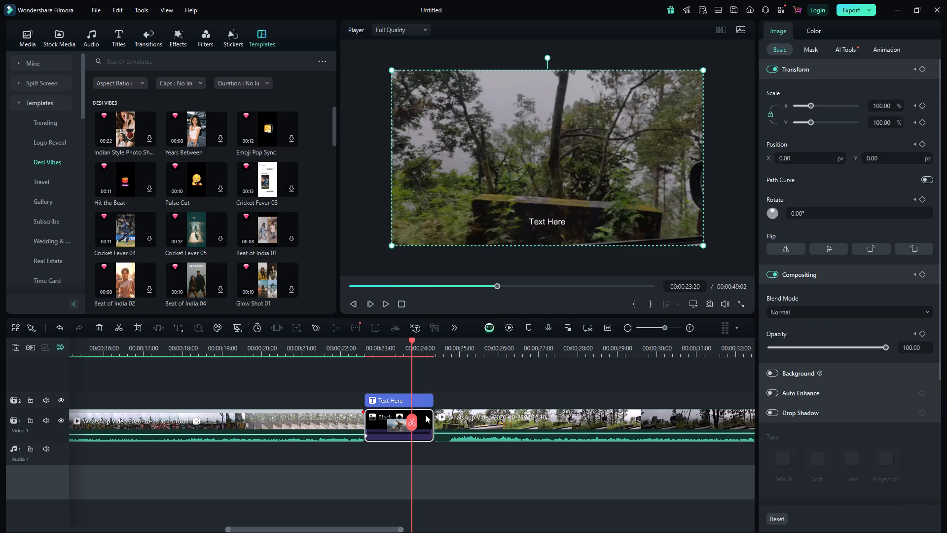
pyautogui.click(383, 310)
pyautogui.moveTo(411, 338); pyautogui.dragTo(359, 341)
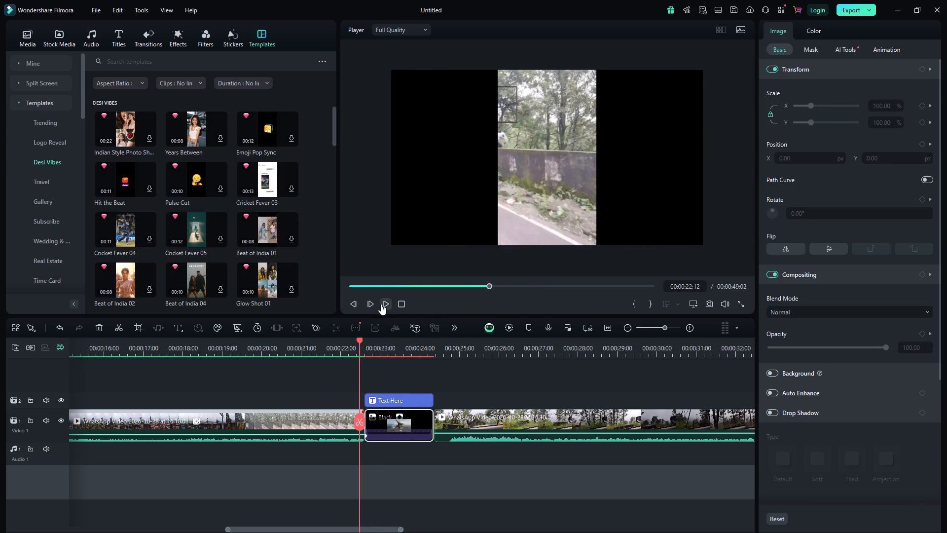
pyautogui.click(385, 302)
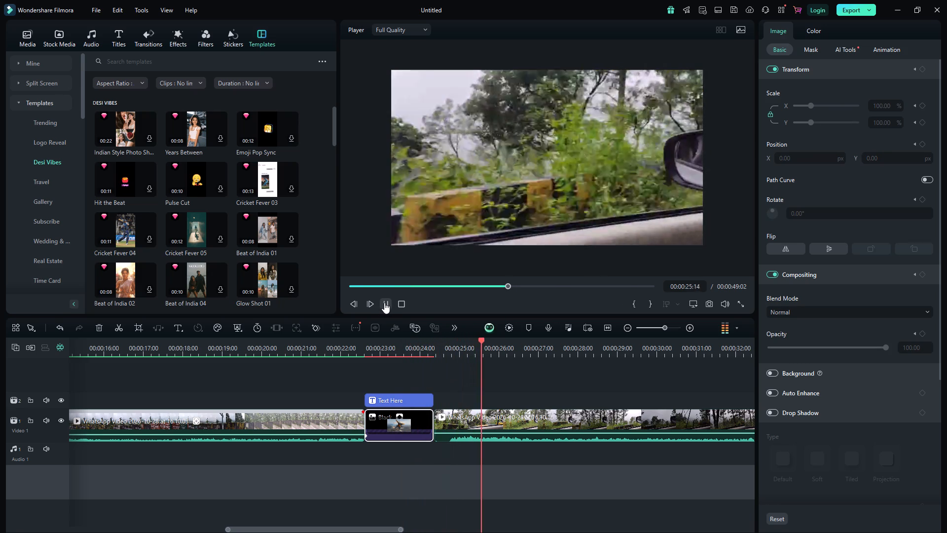
pyautogui.click(385, 303)
# Move the transition off the black clip onto the end of the first video.
pyautogui.click(397, 424)
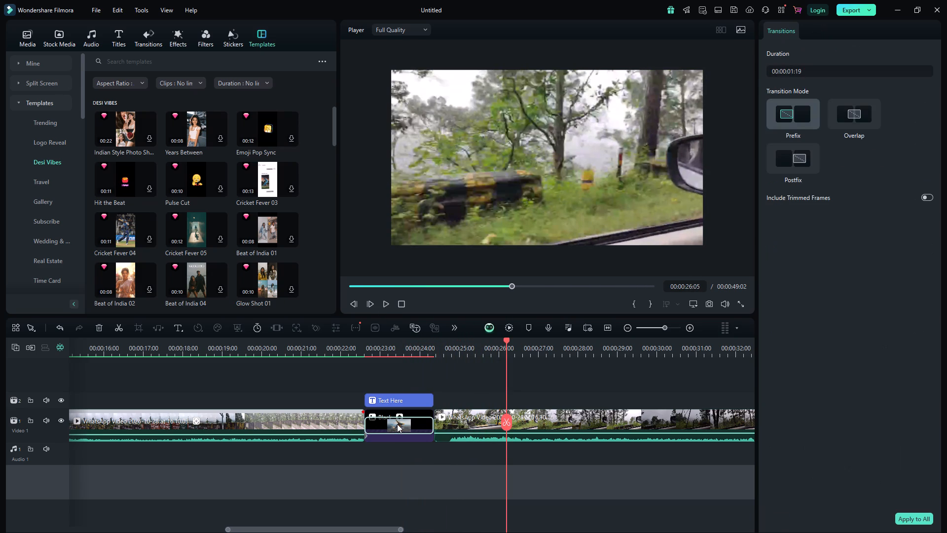
pyautogui.moveTo(397, 424); pyautogui.dragTo(398, 416)
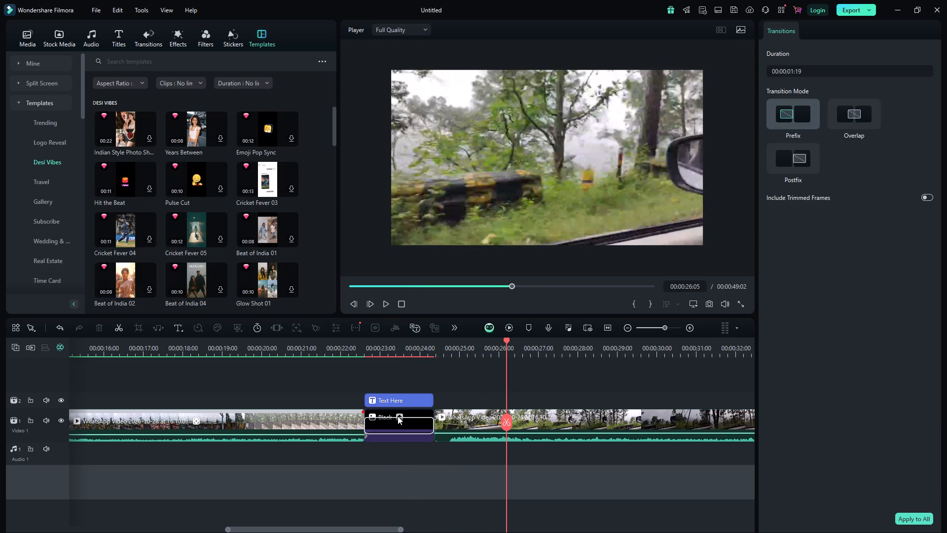
pyautogui.moveTo(398, 416); pyautogui.dragTo(404, 423)
pyautogui.moveTo(404, 423); pyautogui.dragTo(357, 425)
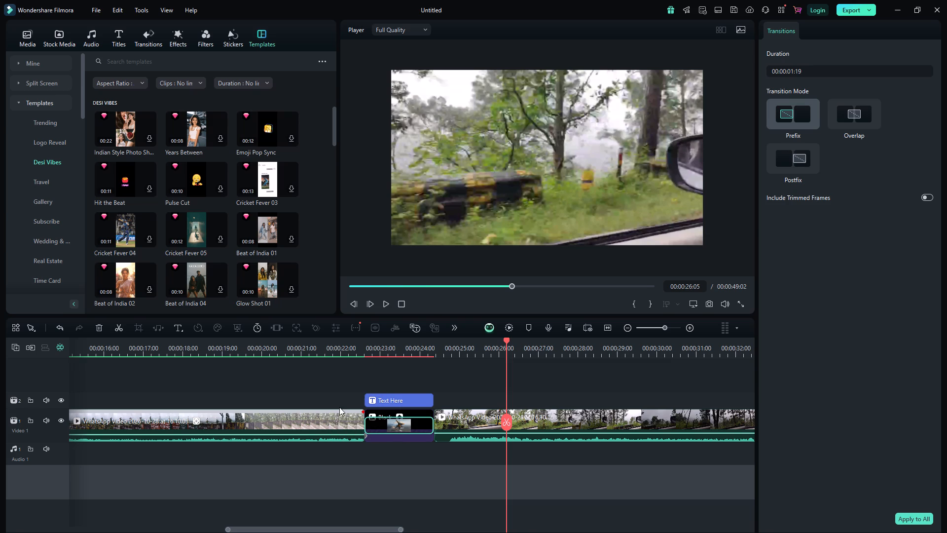
pyautogui.moveTo(387, 425); pyautogui.dragTo(344, 424)
pyautogui.moveTo(380, 421); pyautogui.dragTo(312, 418)
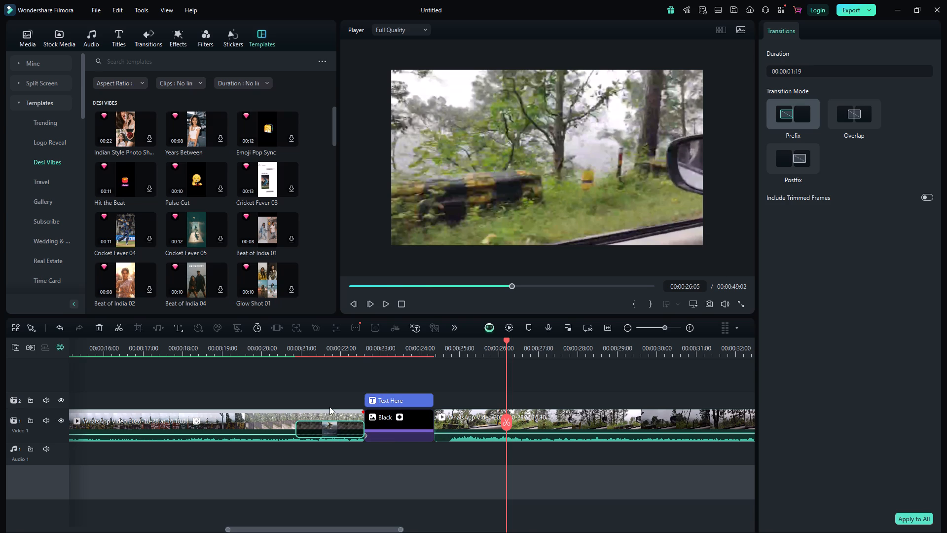
pyautogui.click(279, 371)
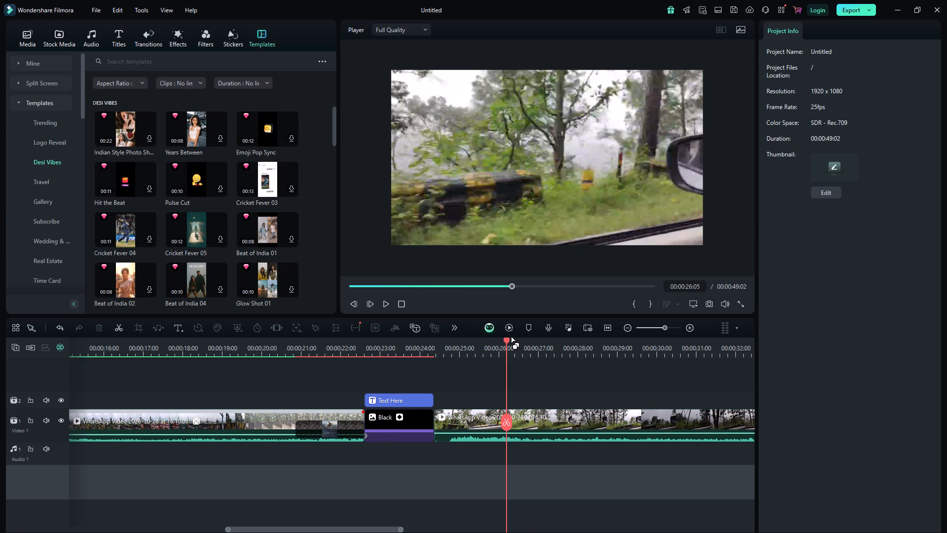
# Play the sequence from 00:00:12:15 through the moved transition, black clip and title into the second video.
pyautogui.click(429, 286)
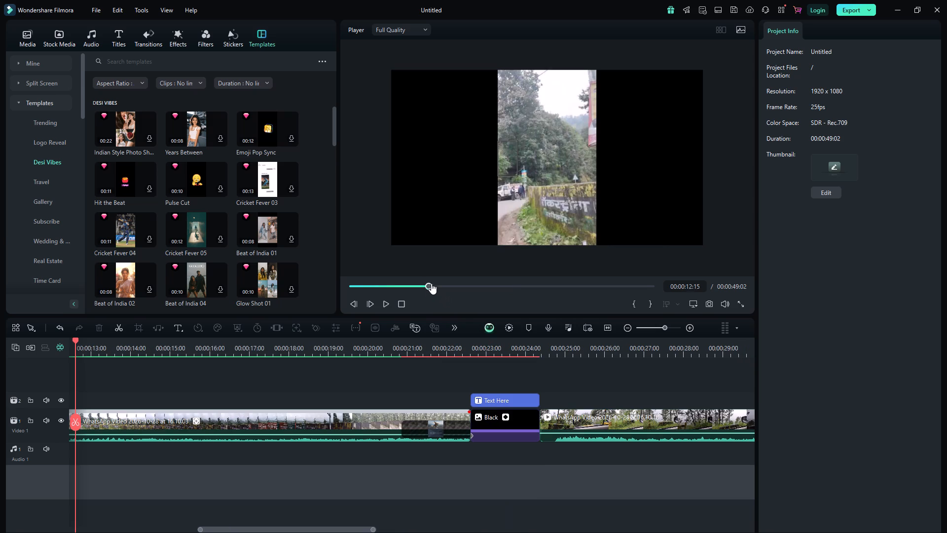
pyautogui.click(495, 184)
pyautogui.click(380, 300)
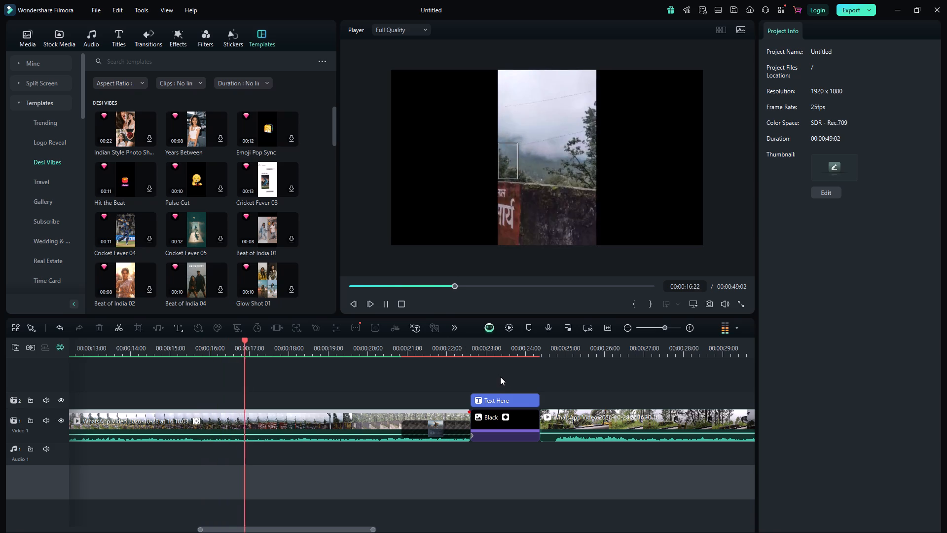
pyautogui.hscroll(-2, 500, 377)
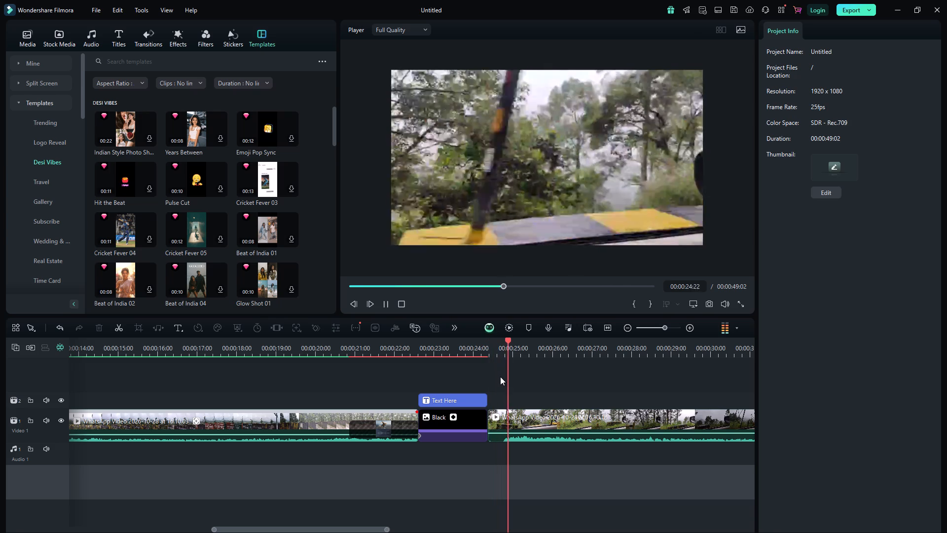
pyautogui.click(522, 182)
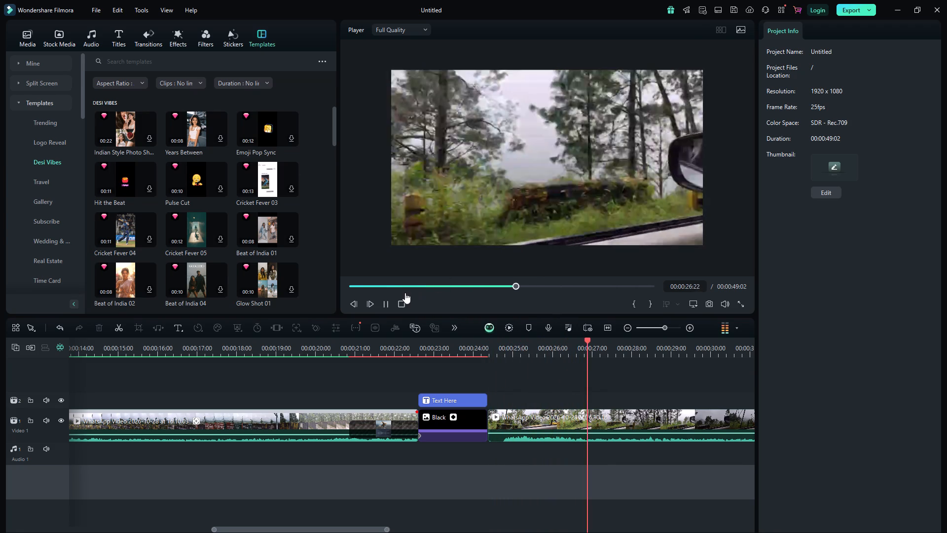
pyautogui.click(388, 297)
pyautogui.click(385, 303)
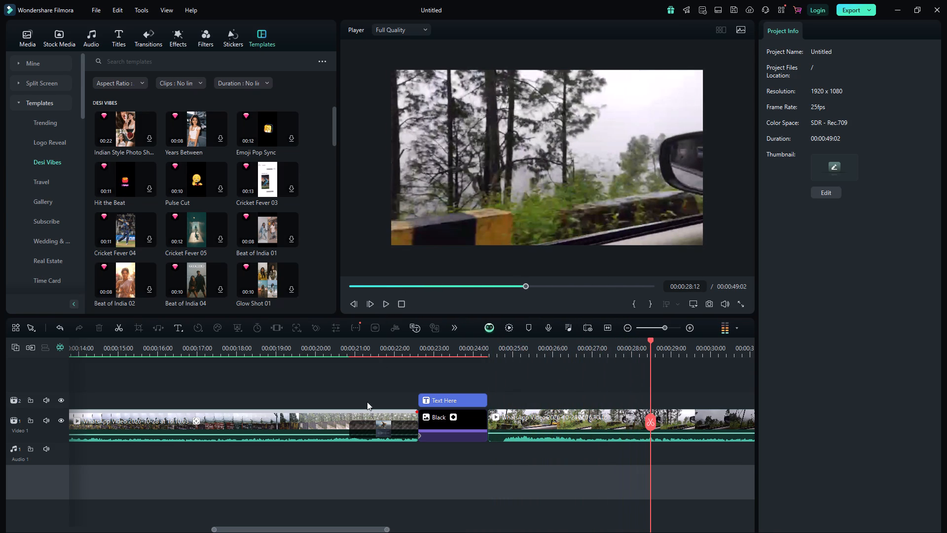
# Shorten the transition at the end of the first video to a duration of 00:00:01:04.
pyautogui.moveTo(352, 428); pyautogui.dragTo(372, 429)
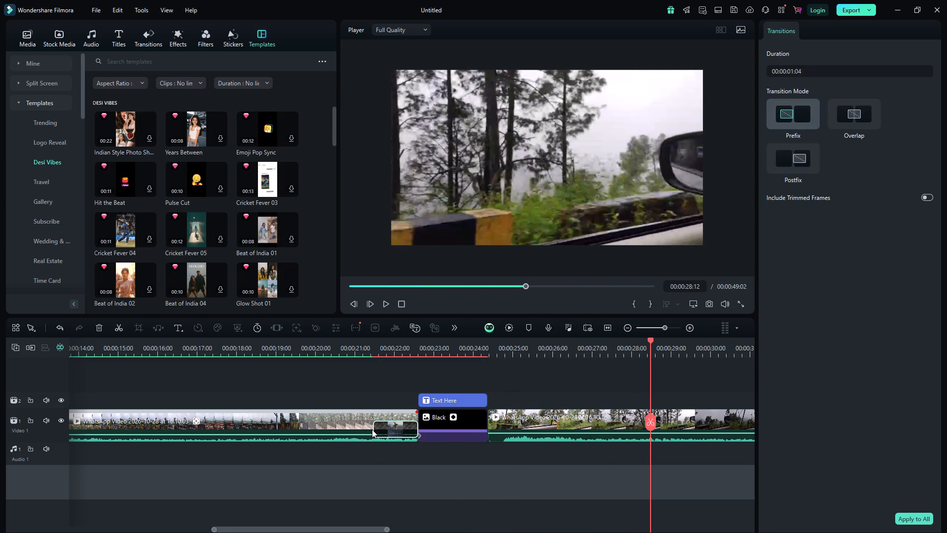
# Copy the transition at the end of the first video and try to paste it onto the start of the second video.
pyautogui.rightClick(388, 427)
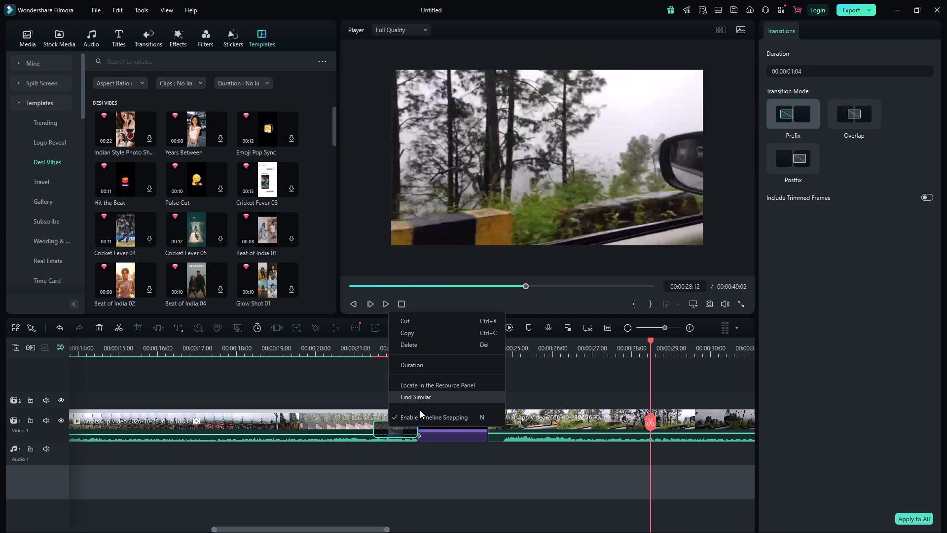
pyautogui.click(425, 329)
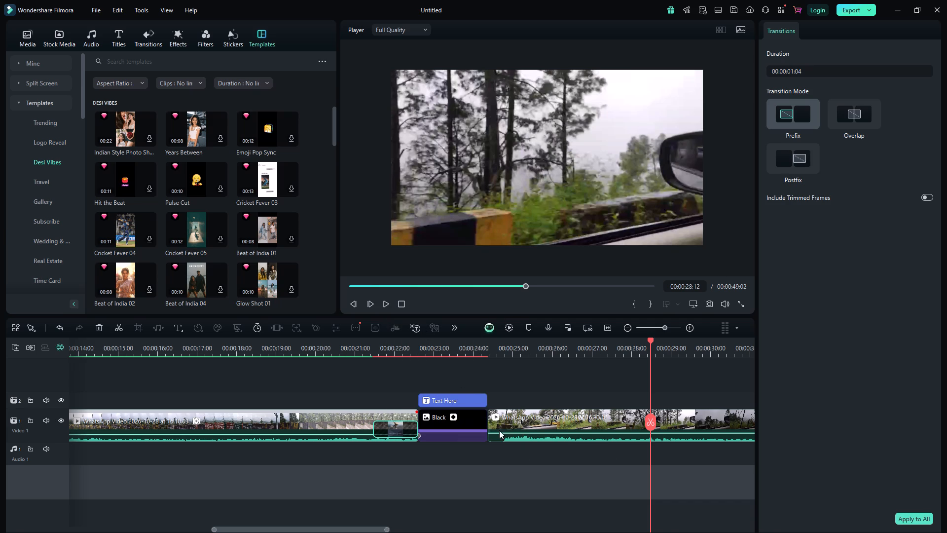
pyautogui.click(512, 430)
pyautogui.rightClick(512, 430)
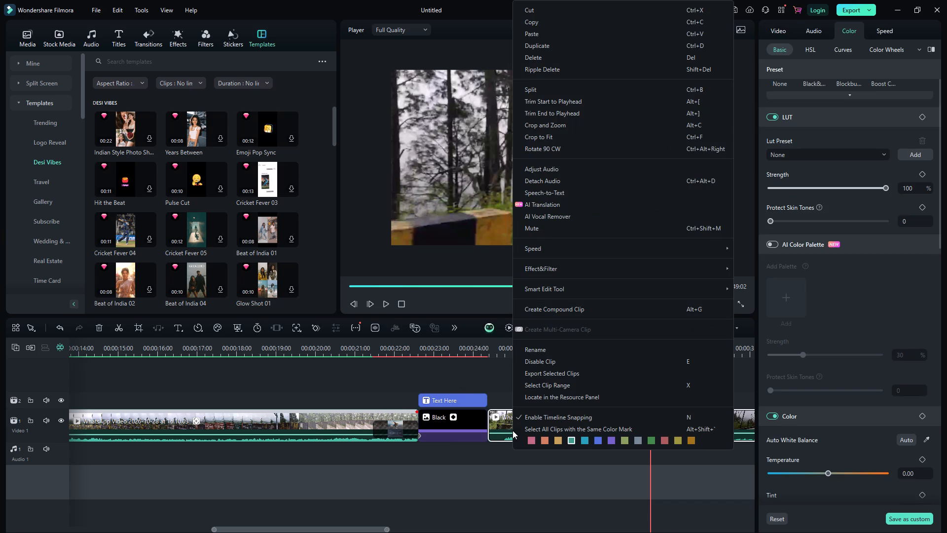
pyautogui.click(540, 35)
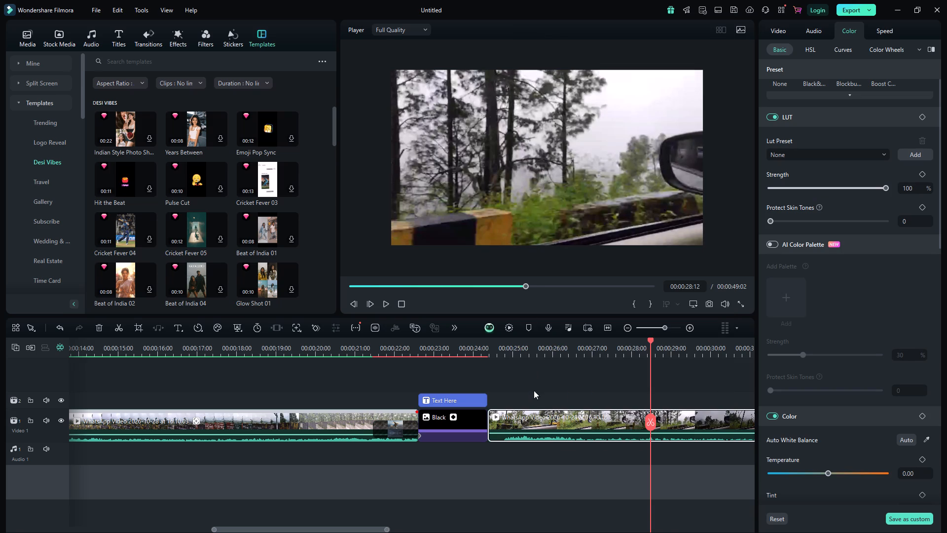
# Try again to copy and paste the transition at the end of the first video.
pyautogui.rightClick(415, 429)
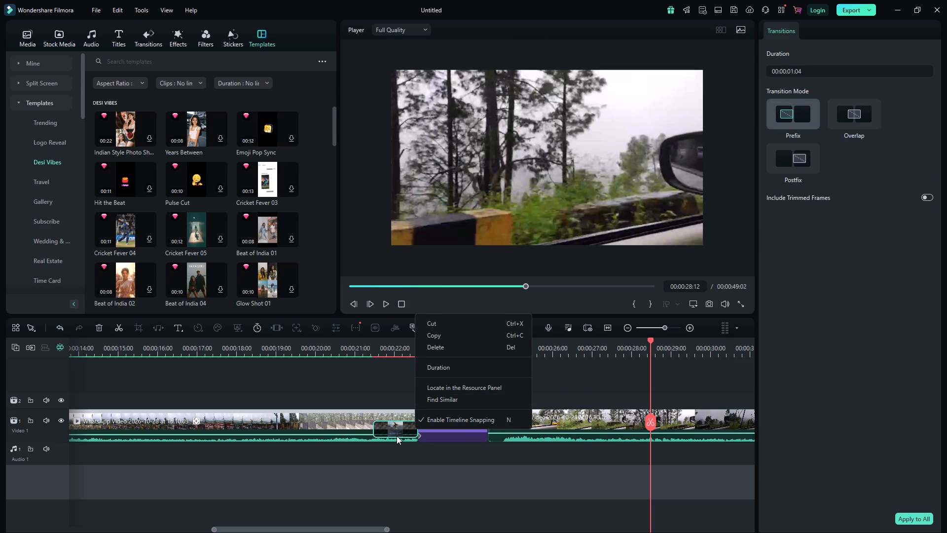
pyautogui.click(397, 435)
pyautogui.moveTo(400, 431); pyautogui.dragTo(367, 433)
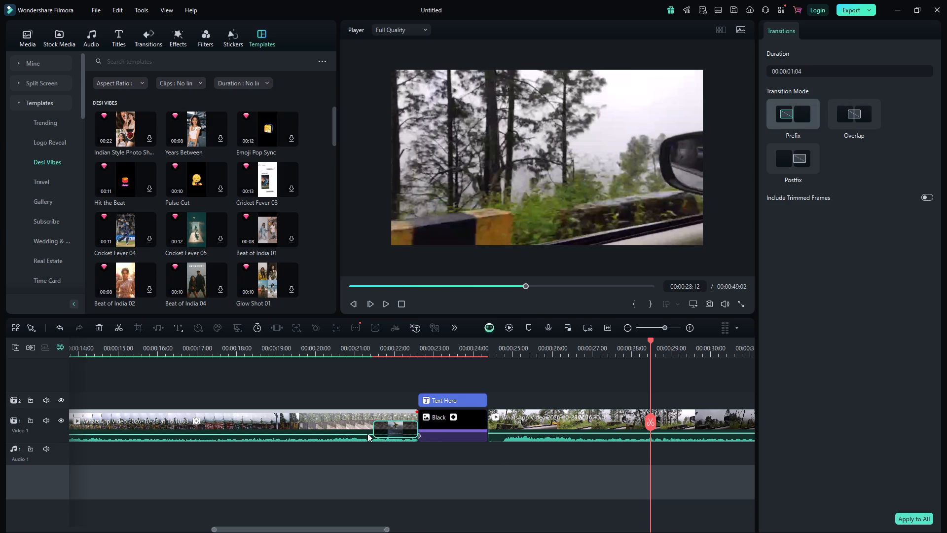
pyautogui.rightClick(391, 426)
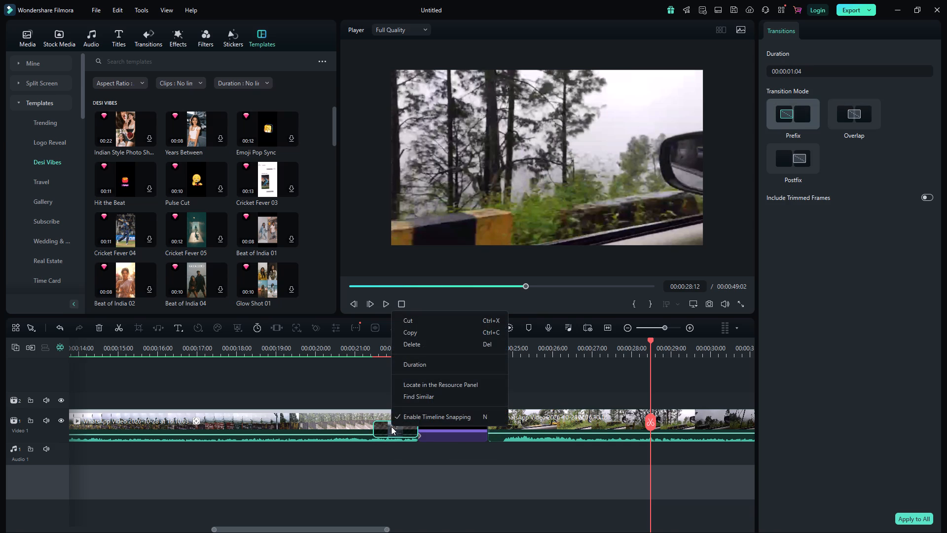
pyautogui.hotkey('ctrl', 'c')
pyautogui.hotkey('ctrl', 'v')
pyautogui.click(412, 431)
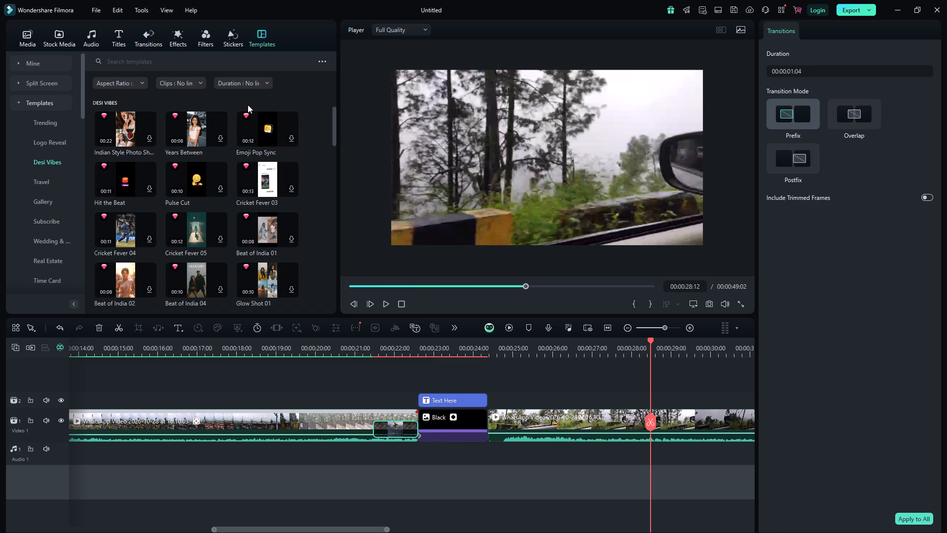
# Add a Dissolve transition from the Fade&Dissolve category to the start of the second video, dismissing the login prompt.
pyautogui.click(116, 38)
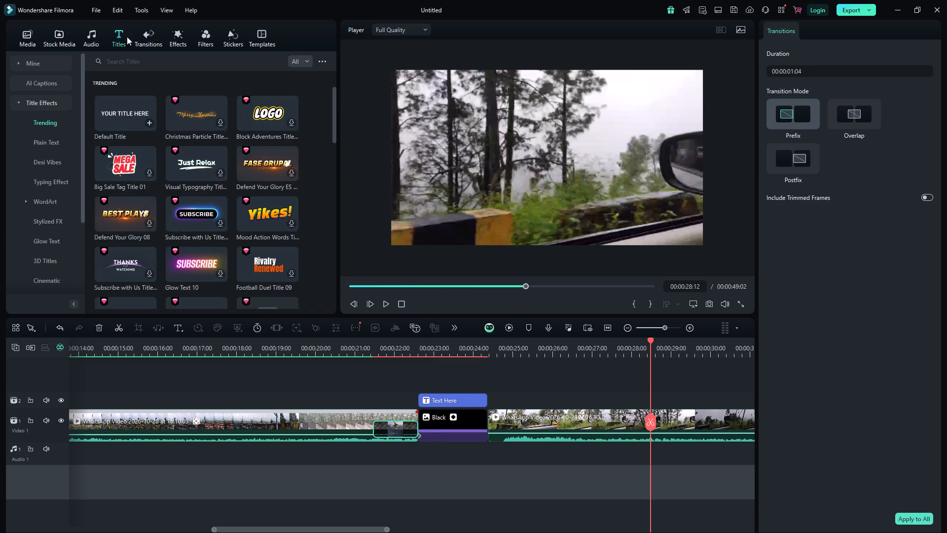
pyautogui.click(150, 35)
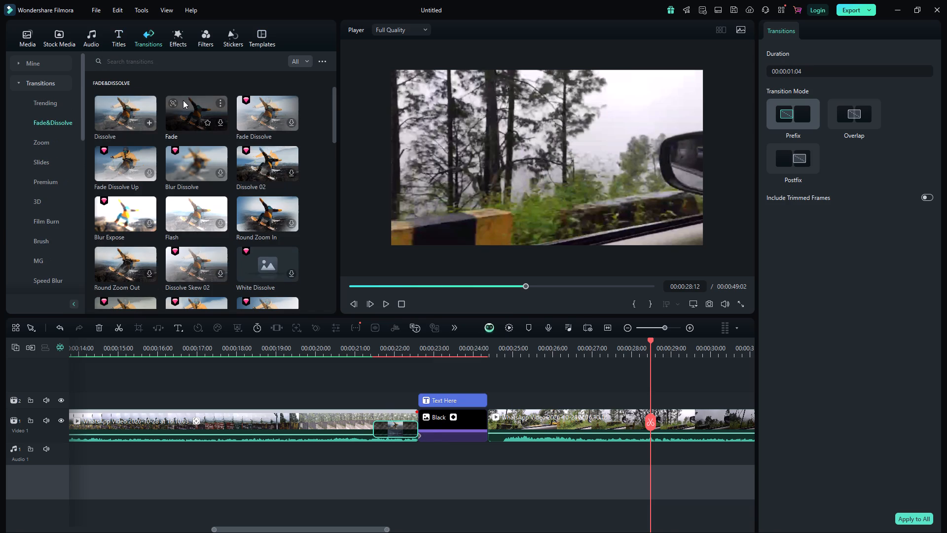
pyautogui.click(131, 119)
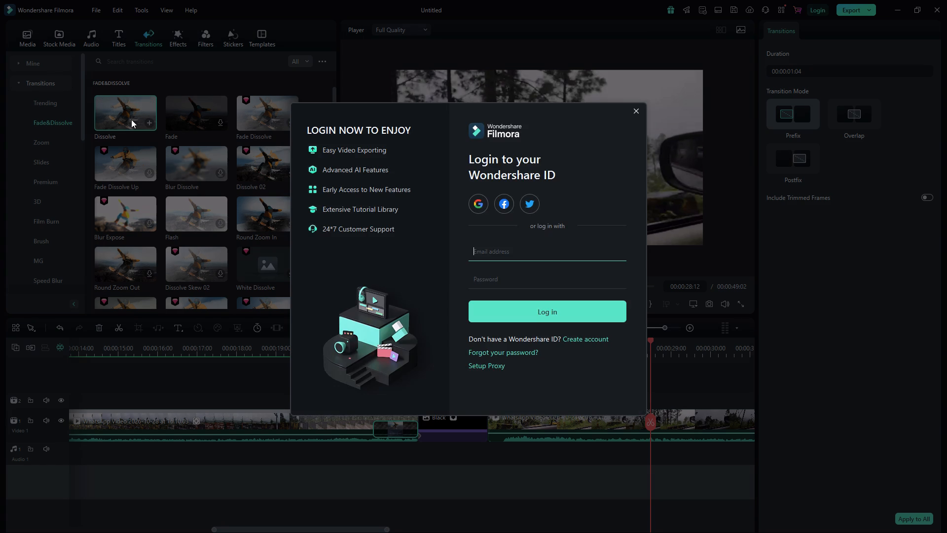
pyautogui.click(633, 111)
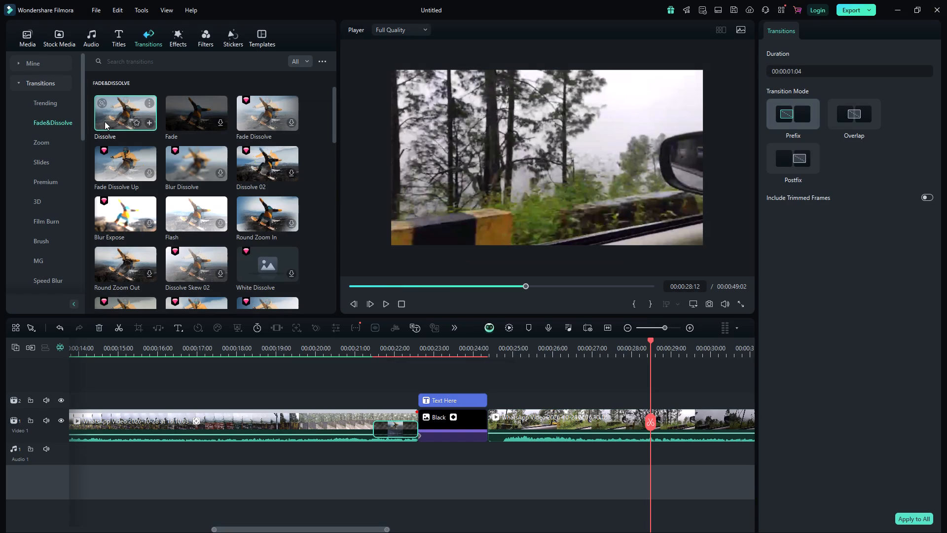
pyautogui.click(106, 119)
pyautogui.moveTo(106, 119); pyautogui.dragTo(492, 420)
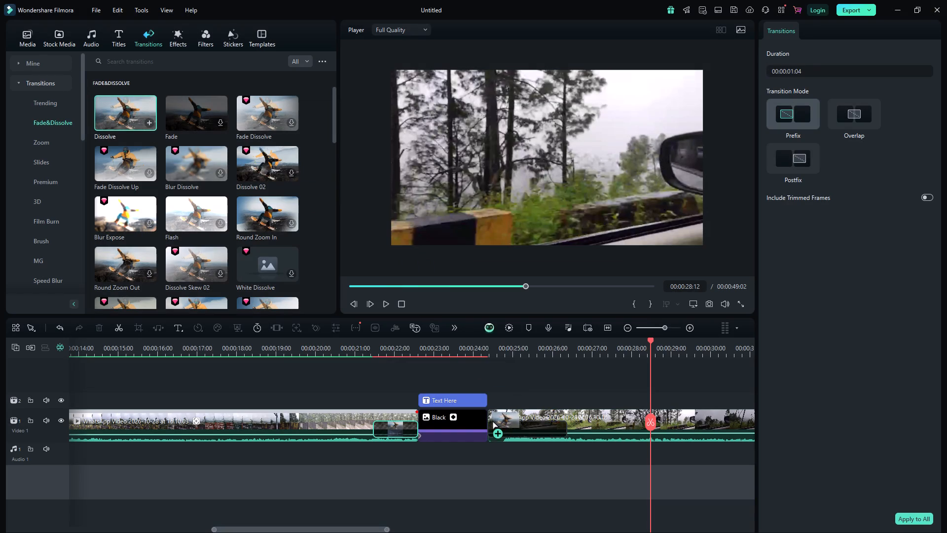
pyautogui.moveTo(492, 420); pyautogui.dragTo(493, 422)
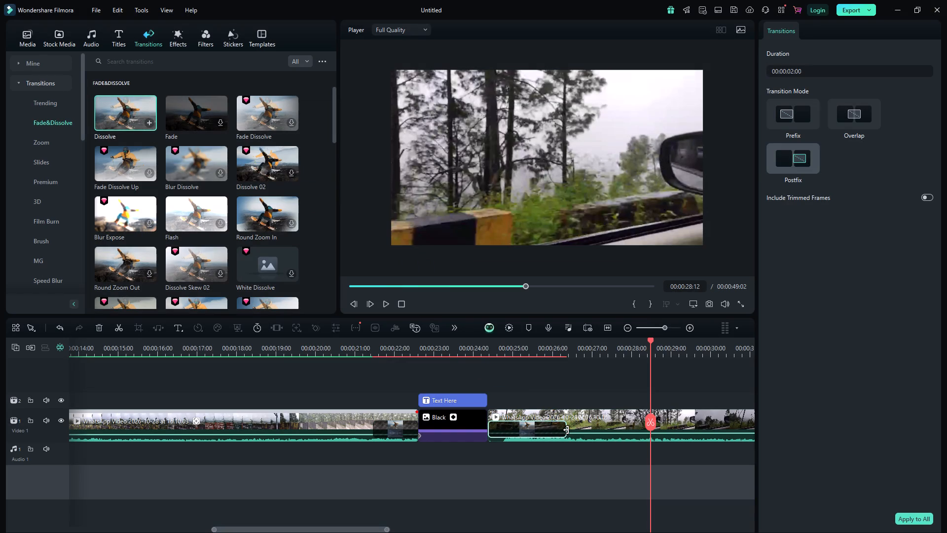
# Shorten the transition at the second video's start to 00:00:00:13 and the one at the first video's end to 00:00:00:14.
pyautogui.moveTo(566, 430); pyautogui.dragTo(509, 430)
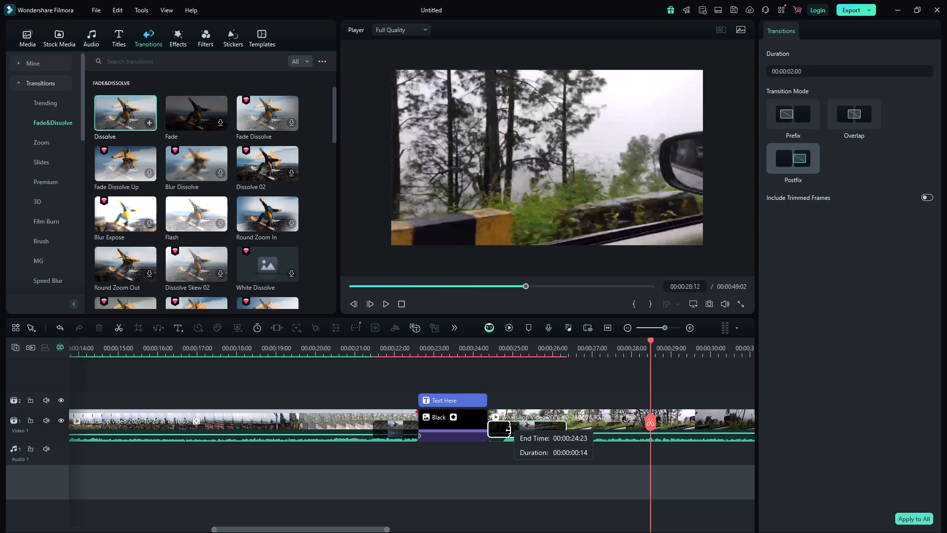
pyautogui.moveTo(509, 430); pyautogui.dragTo(503, 430)
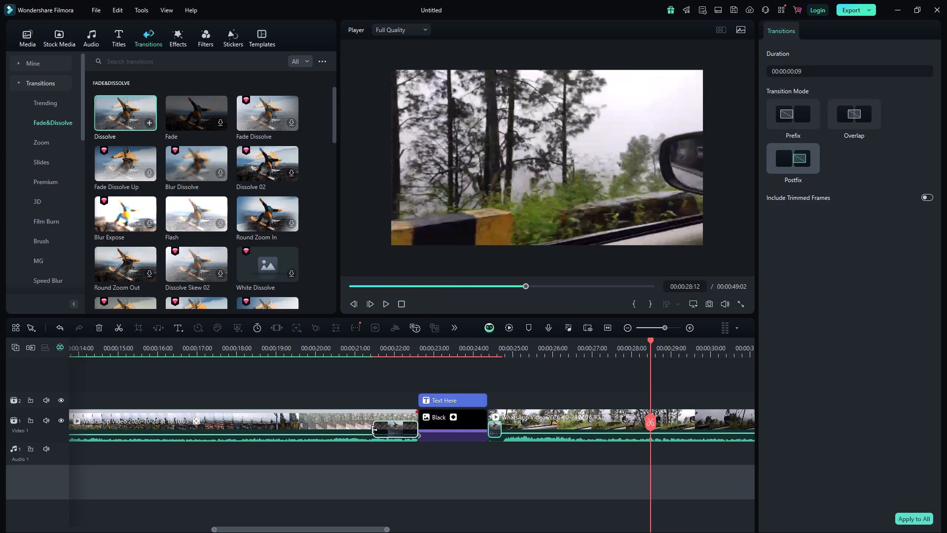
pyautogui.moveTo(374, 429); pyautogui.dragTo(396, 429)
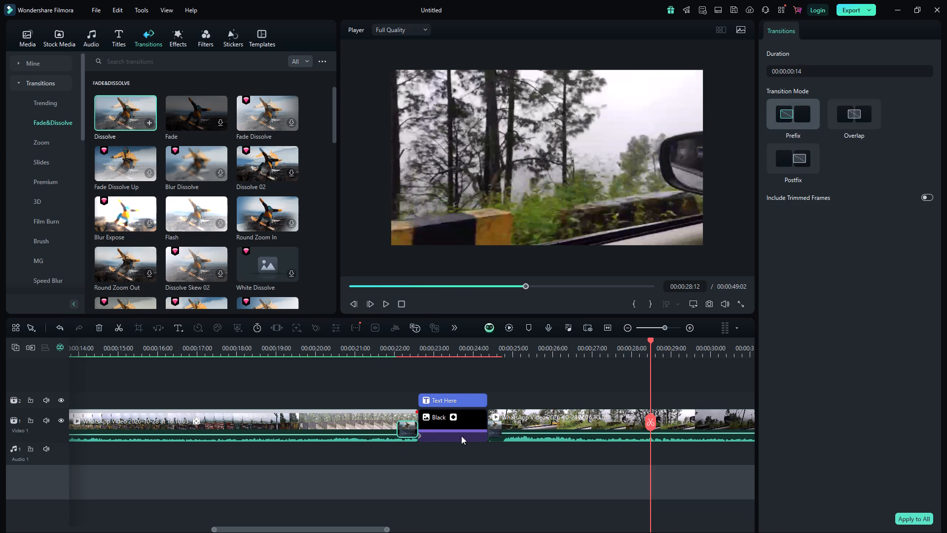
pyautogui.moveTo(499, 424); pyautogui.dragTo(509, 427)
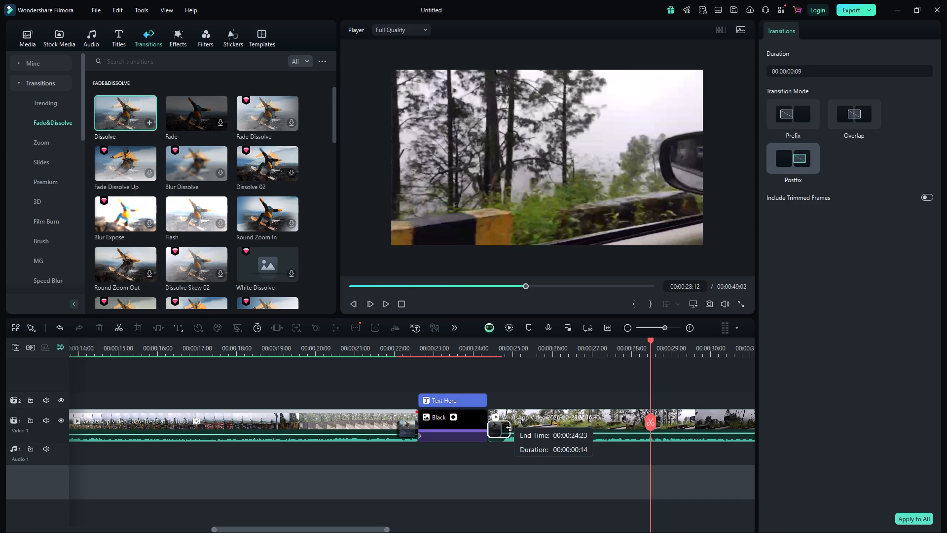
pyautogui.moveTo(509, 427); pyautogui.dragTo(508, 428)
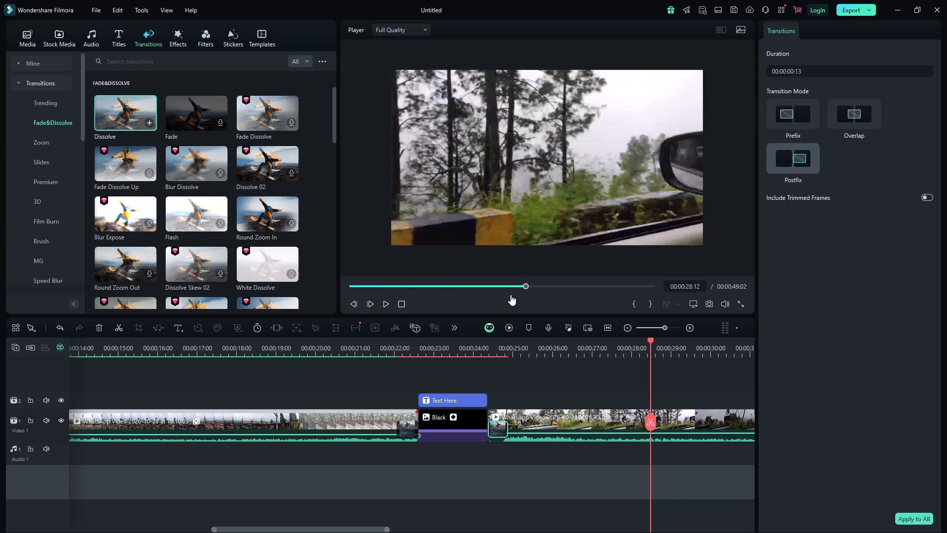
# Play the sequence from 00:00:21:23 through both transitions and the black clip into the second video.
pyautogui.click(486, 286)
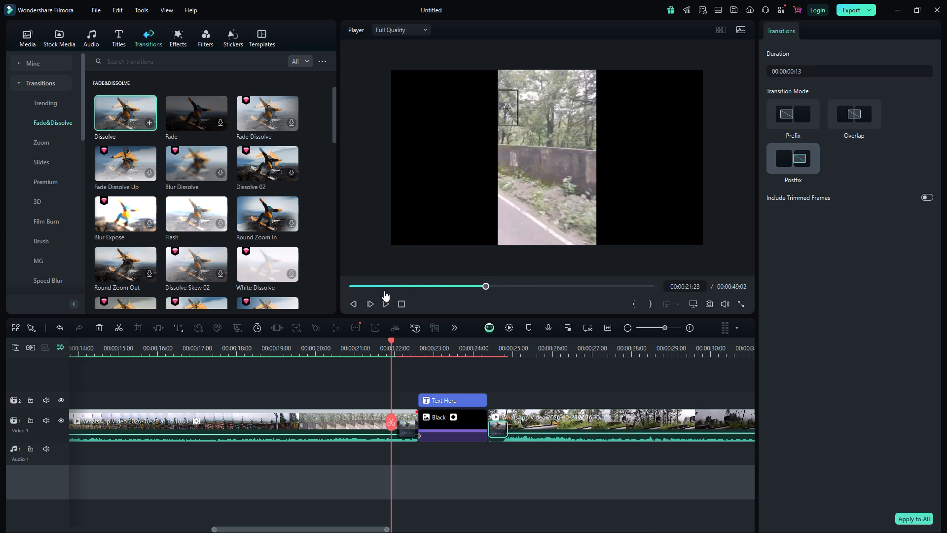
pyautogui.click(386, 301)
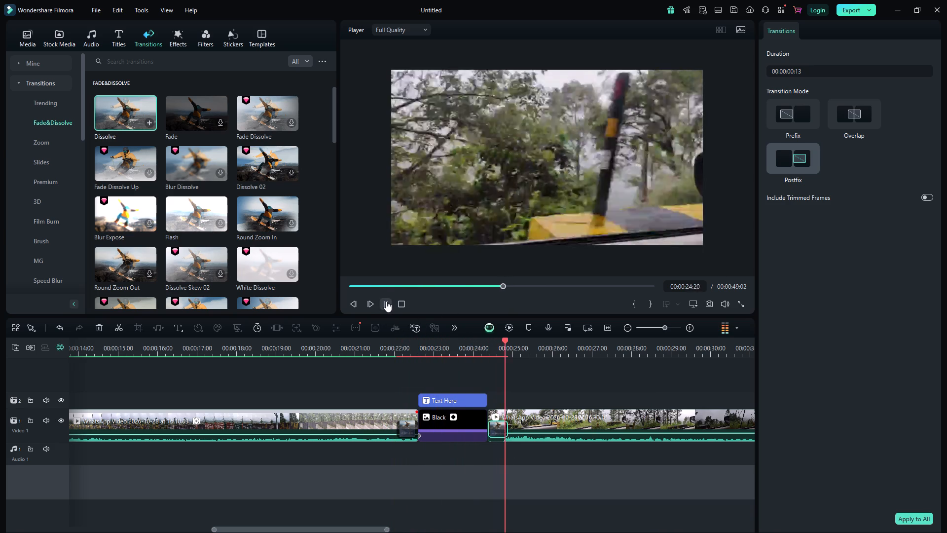
pyautogui.click(385, 305)
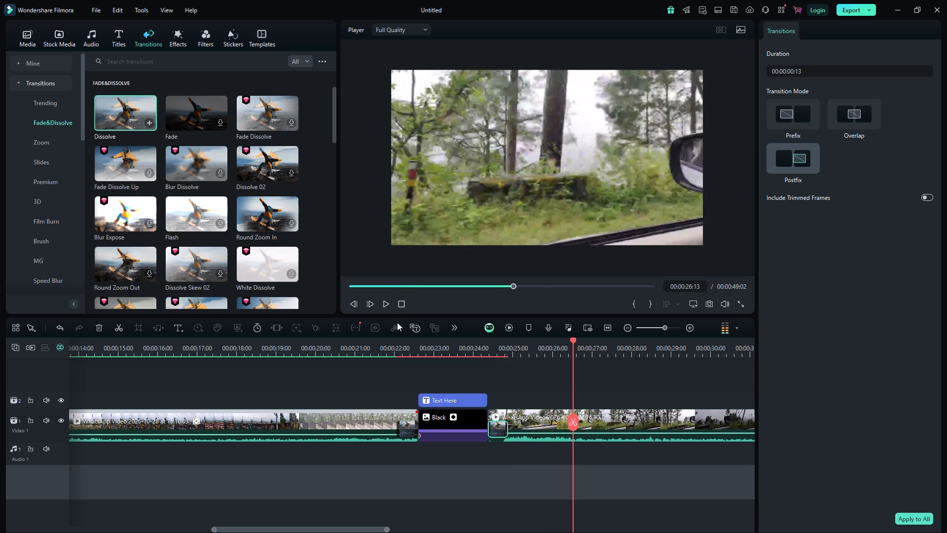
# Replace the placeholder text of the title over the black clip with "Welcome to Nainital".
pyautogui.click(447, 398)
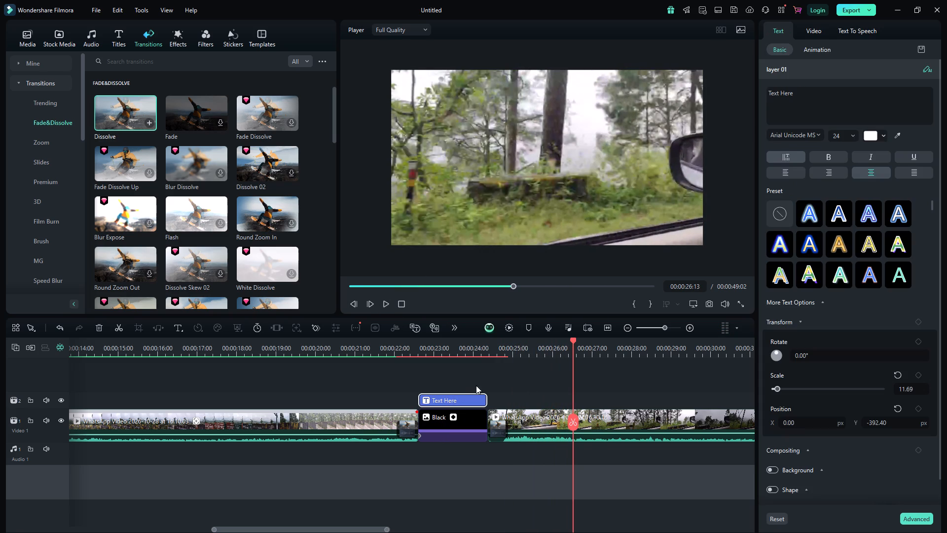
pyautogui.moveTo(511, 284); pyautogui.dragTo(495, 284)
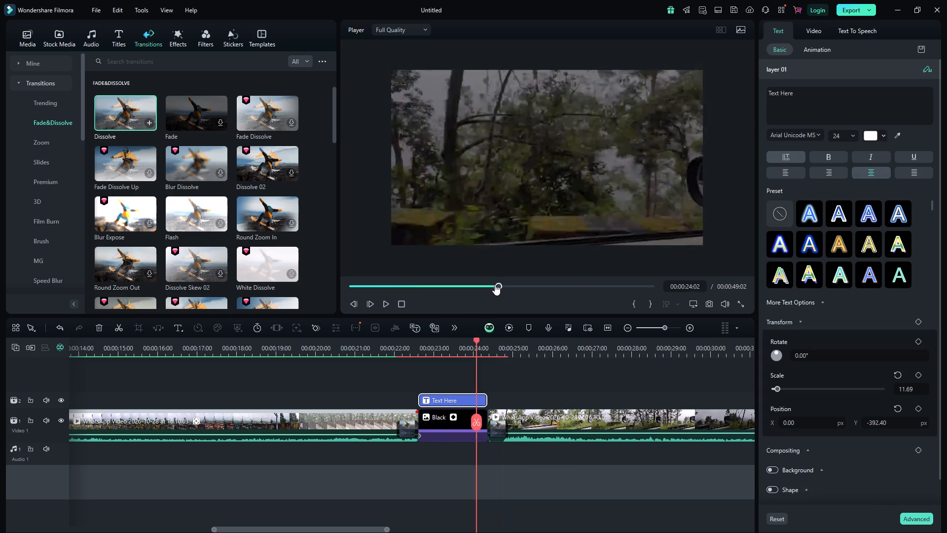
pyautogui.moveTo(495, 284); pyautogui.dragTo(493, 283)
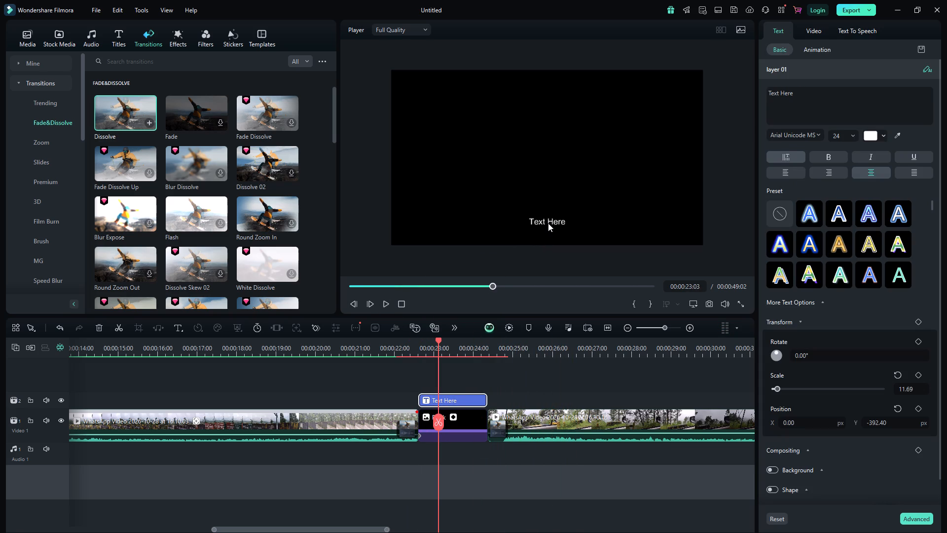
pyautogui.click(548, 223)
pyautogui.doubleClick(555, 221)
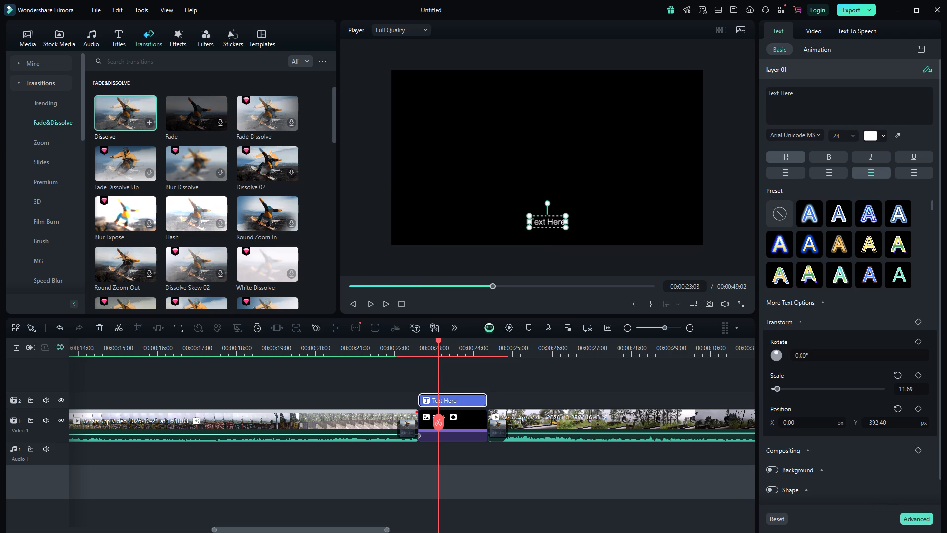
pyautogui.press('BackSpace')
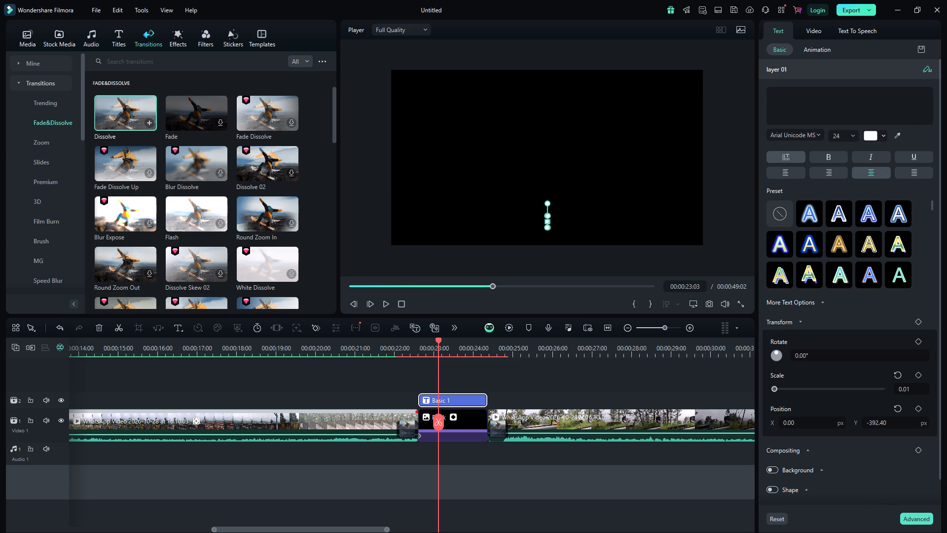
pyautogui.hotkey('shift', 'w')
pyautogui.write('el')
pyautogui.write('co')
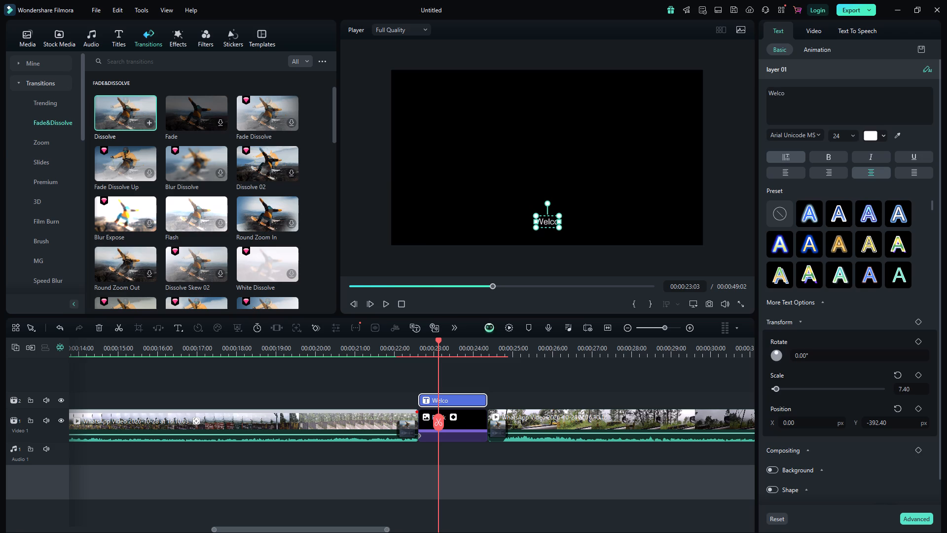
pyautogui.write('me')
pyautogui.press('space')
pyautogui.write('to Nainital')
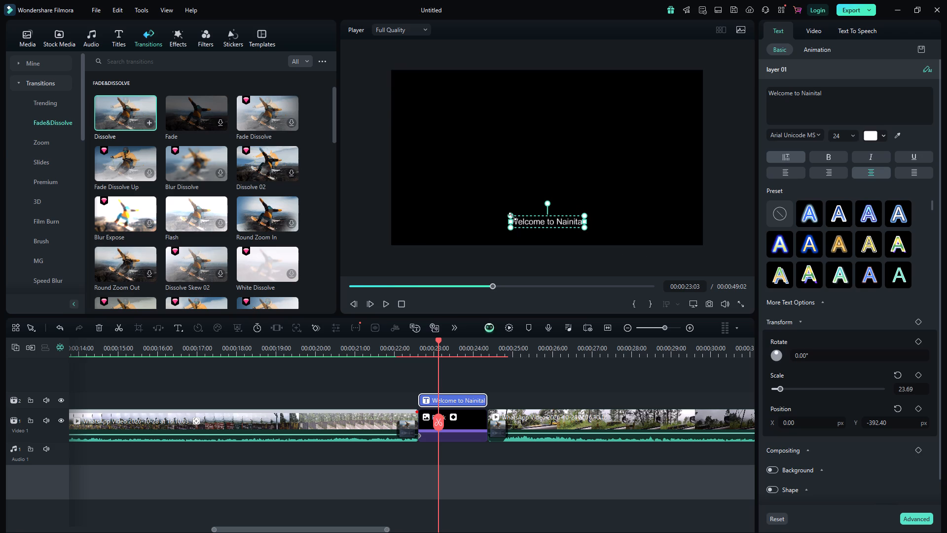
# Enlarge the title to font size 57 and centre it in the frame at position X 0.00, Y 0.00.
pyautogui.moveTo(511, 214); pyautogui.dragTo(441, 173)
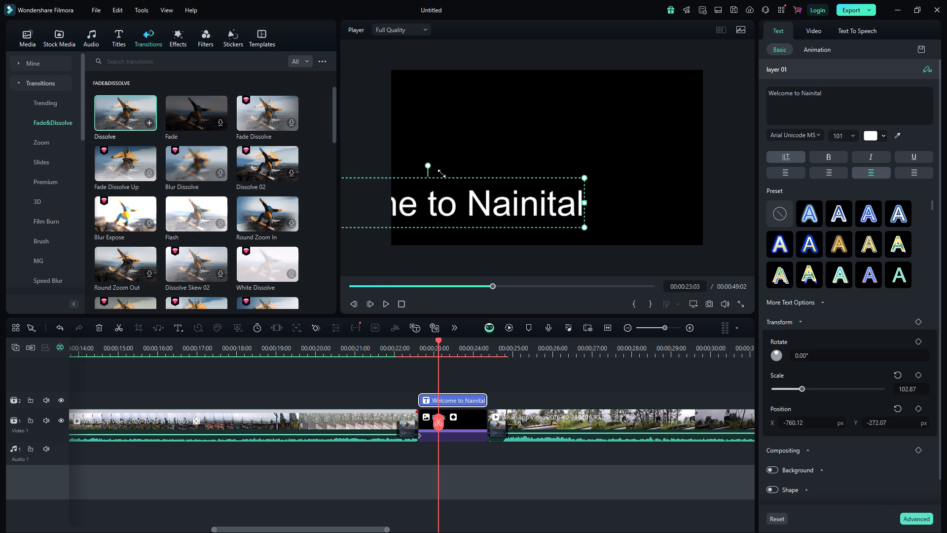
pyautogui.moveTo(441, 173); pyautogui.dragTo(525, 198)
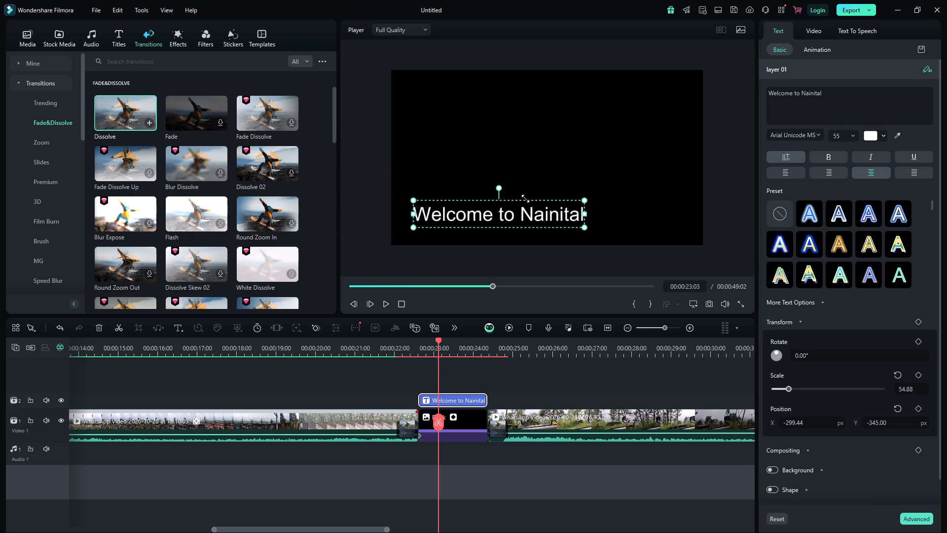
pyautogui.moveTo(525, 198); pyautogui.dragTo(519, 197)
pyautogui.moveTo(516, 207); pyautogui.dragTo(564, 170)
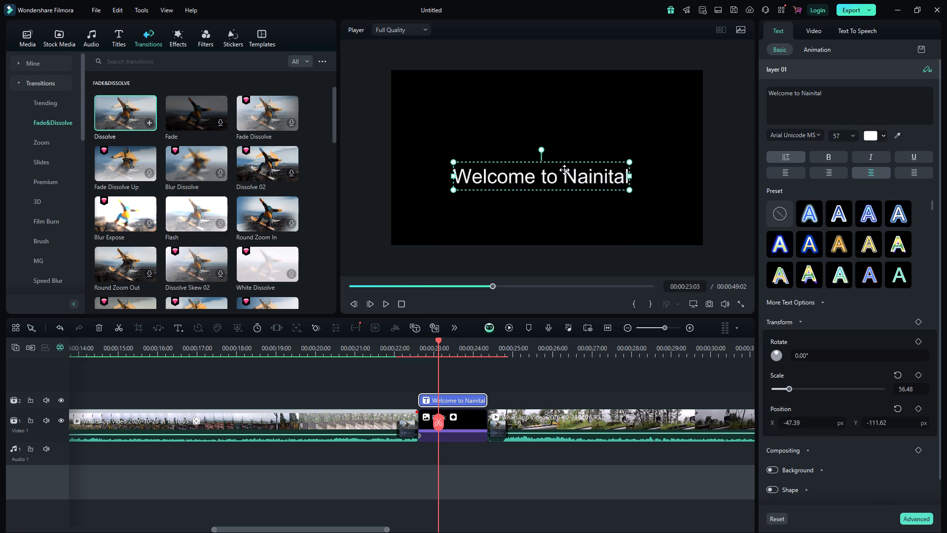
pyautogui.moveTo(564, 170); pyautogui.dragTo(575, 170)
pyautogui.moveTo(563, 176); pyautogui.dragTo(563, 166)
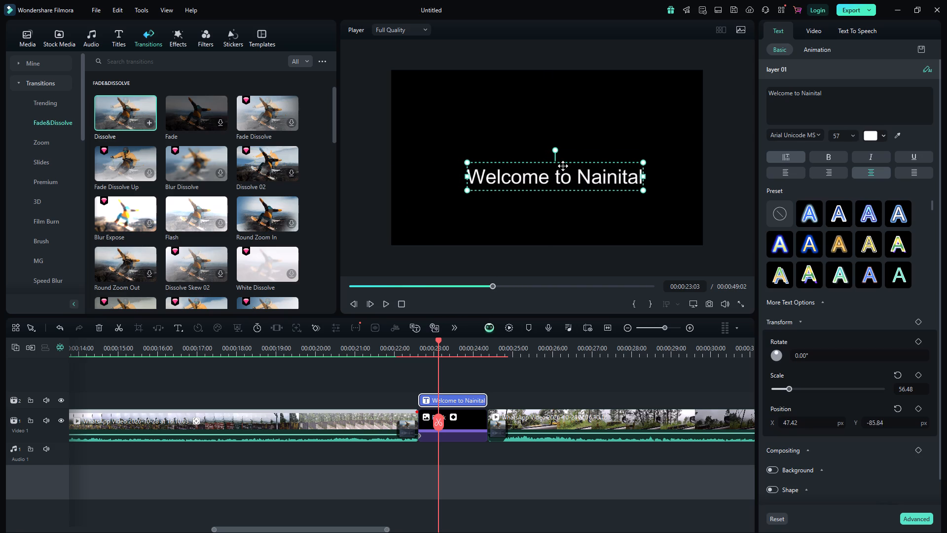
pyautogui.moveTo(563, 166); pyautogui.dragTo(564, 177)
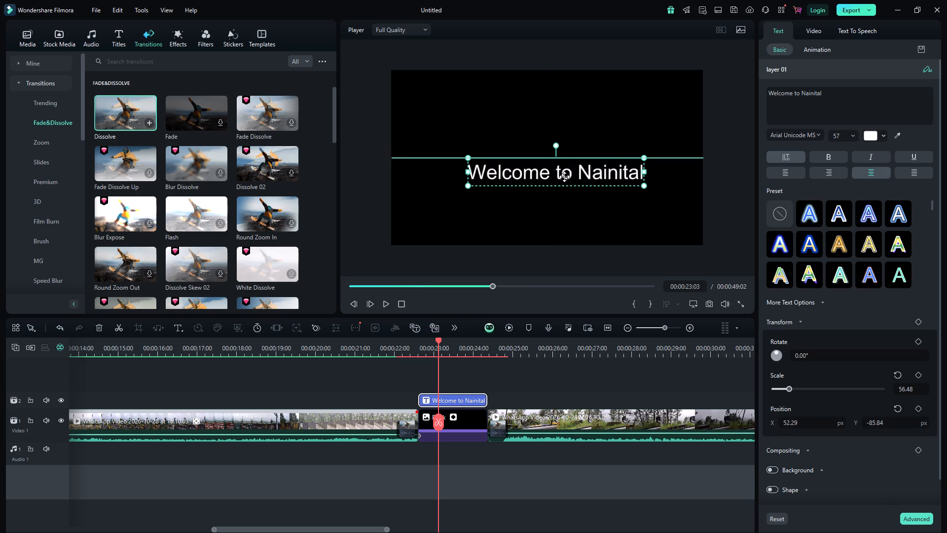
pyautogui.moveTo(564, 177); pyautogui.dragTo(553, 159)
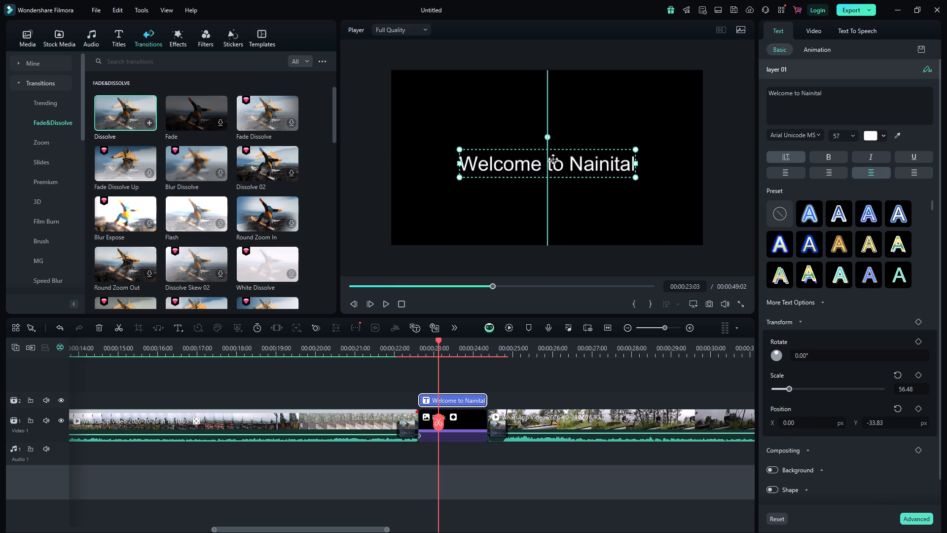
pyautogui.moveTo(553, 159); pyautogui.dragTo(553, 159)
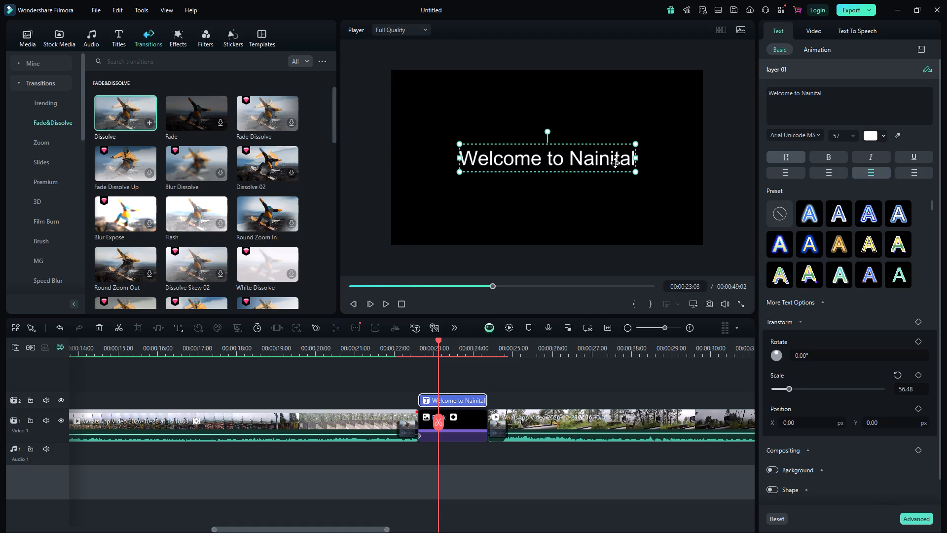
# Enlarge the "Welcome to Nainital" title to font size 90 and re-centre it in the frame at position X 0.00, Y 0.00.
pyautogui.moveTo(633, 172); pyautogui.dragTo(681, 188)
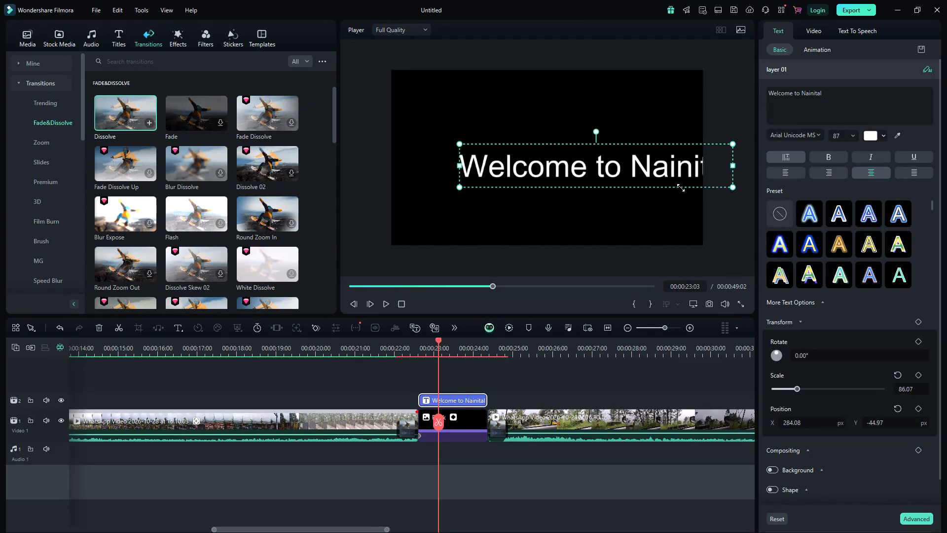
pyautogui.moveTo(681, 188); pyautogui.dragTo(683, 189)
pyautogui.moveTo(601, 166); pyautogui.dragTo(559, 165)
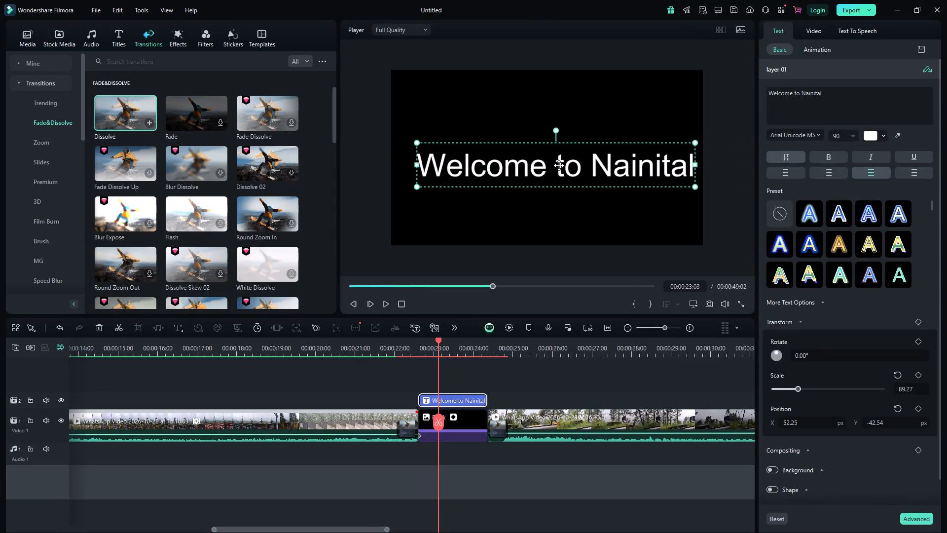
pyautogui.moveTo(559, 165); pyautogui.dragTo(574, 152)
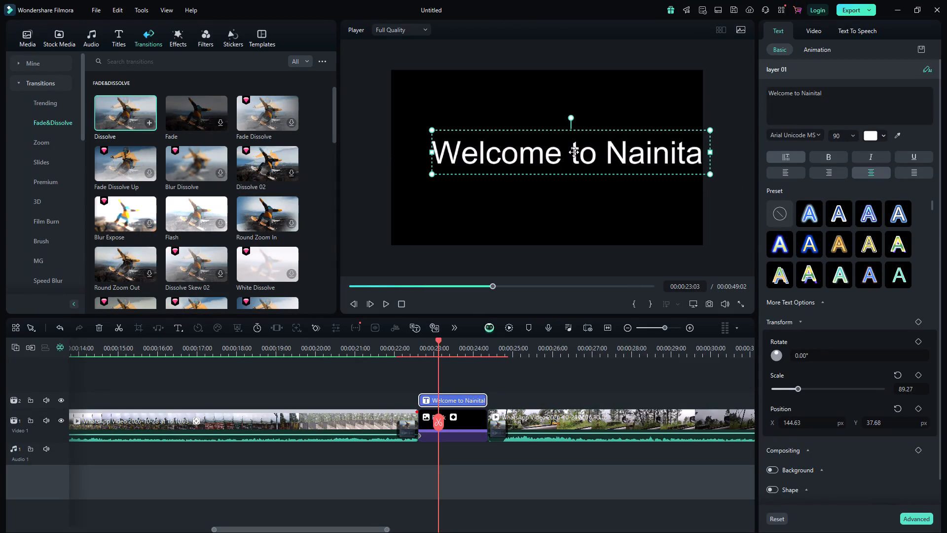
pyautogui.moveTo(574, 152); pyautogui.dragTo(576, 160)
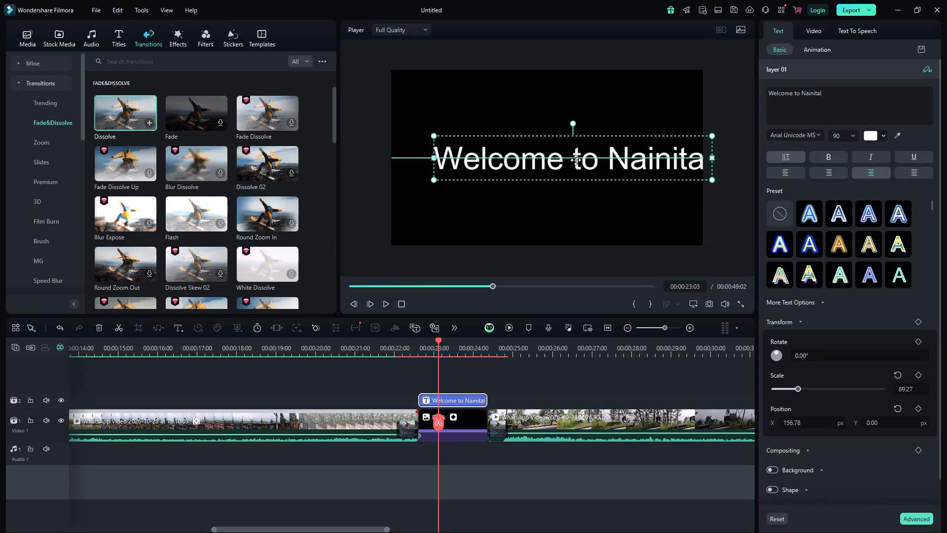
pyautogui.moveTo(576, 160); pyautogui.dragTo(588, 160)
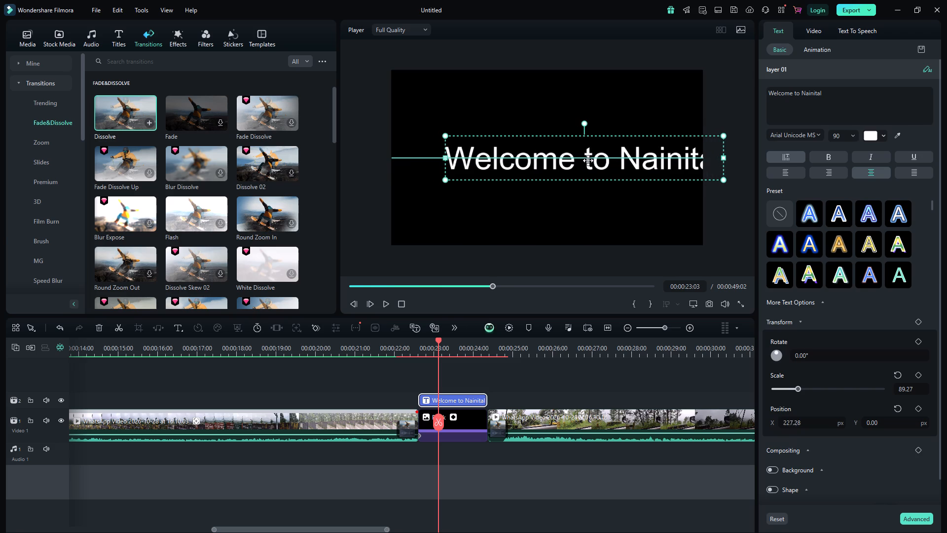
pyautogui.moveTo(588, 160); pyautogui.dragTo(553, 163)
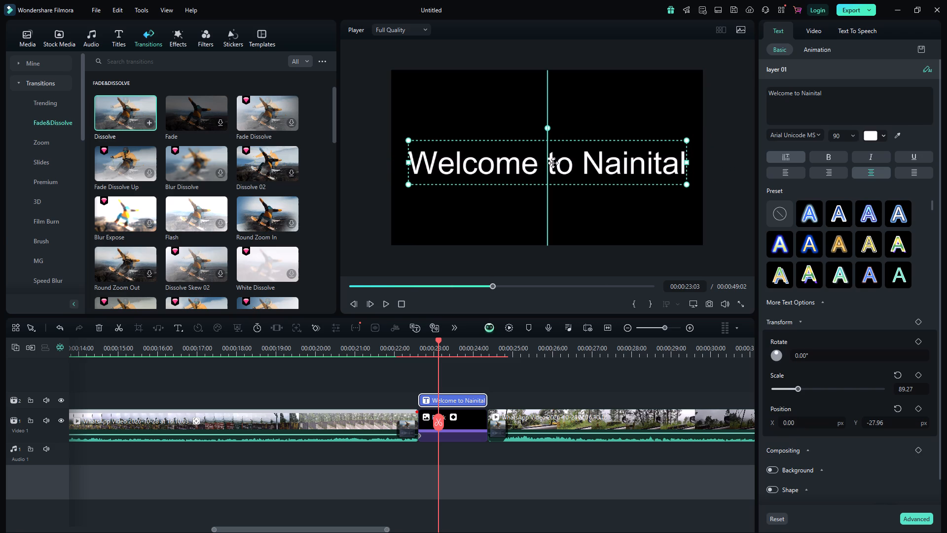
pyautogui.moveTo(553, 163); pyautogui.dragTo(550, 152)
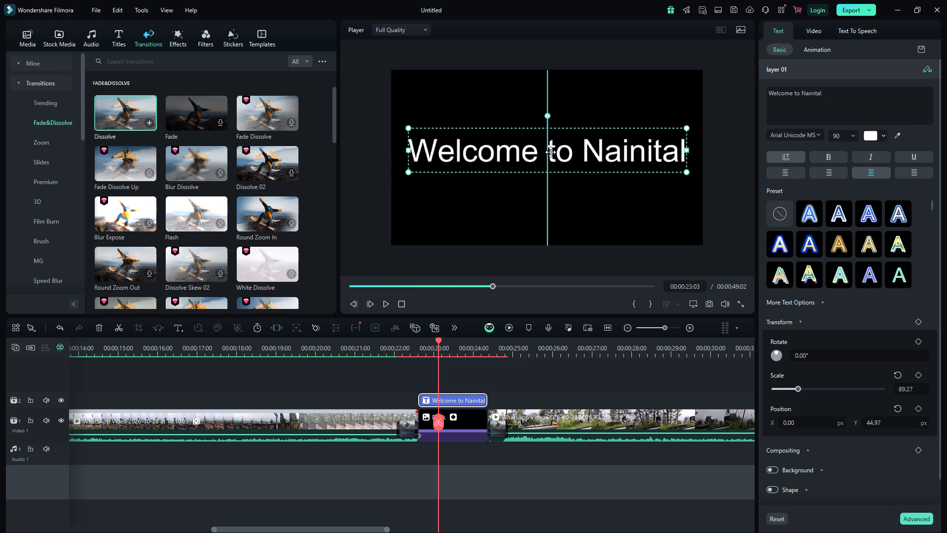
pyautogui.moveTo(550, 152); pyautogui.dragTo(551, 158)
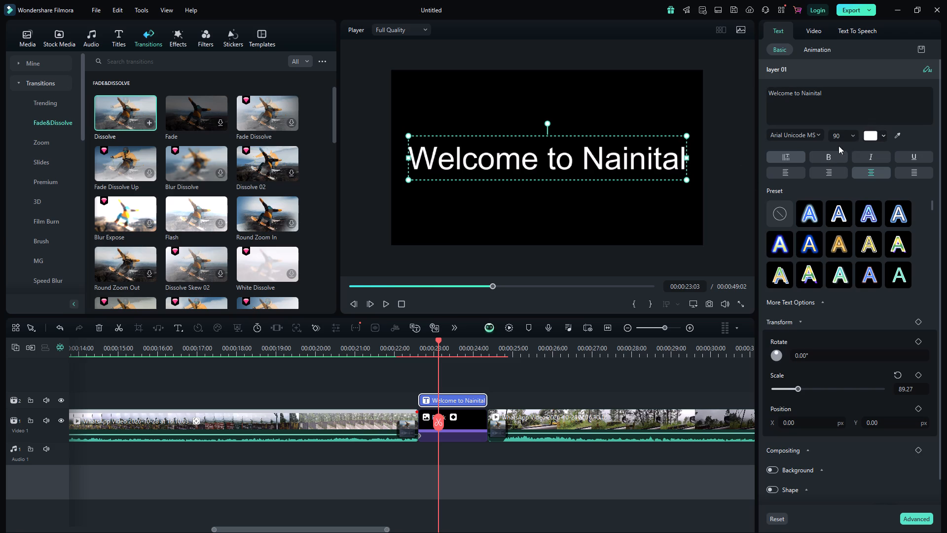
# Make the "Welcome to Nainital" title text bold.
pyautogui.click(826, 155)
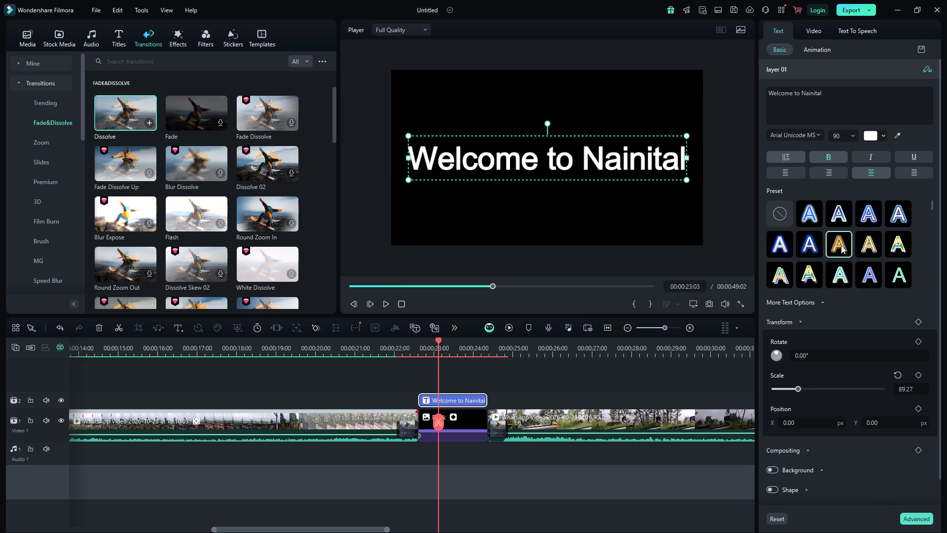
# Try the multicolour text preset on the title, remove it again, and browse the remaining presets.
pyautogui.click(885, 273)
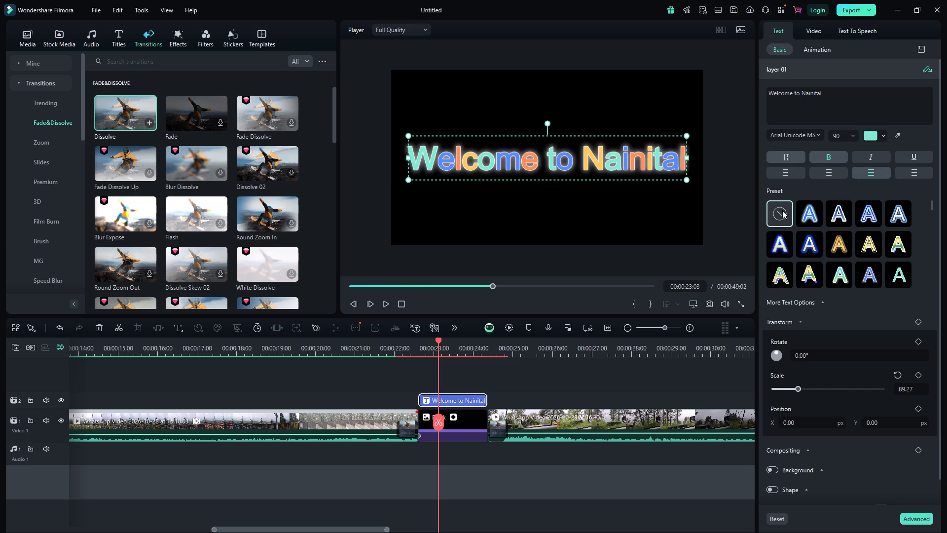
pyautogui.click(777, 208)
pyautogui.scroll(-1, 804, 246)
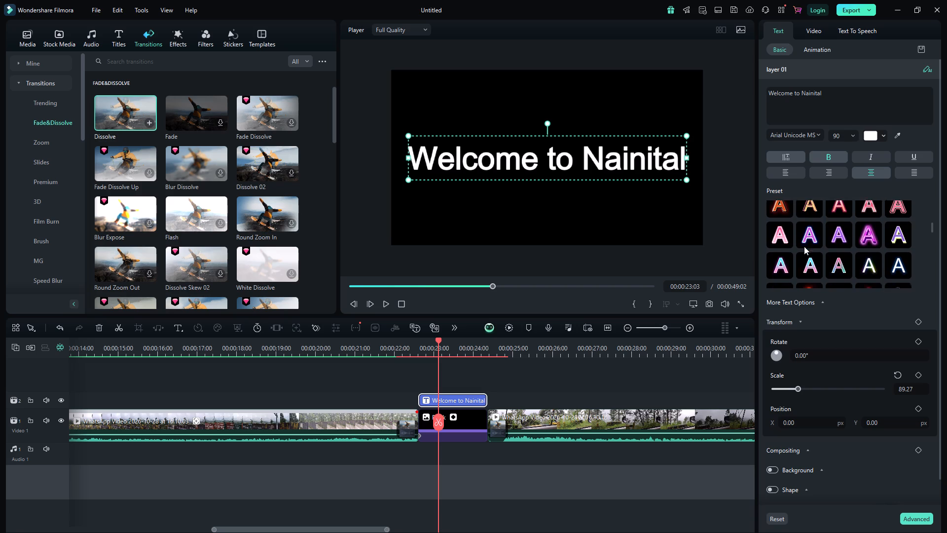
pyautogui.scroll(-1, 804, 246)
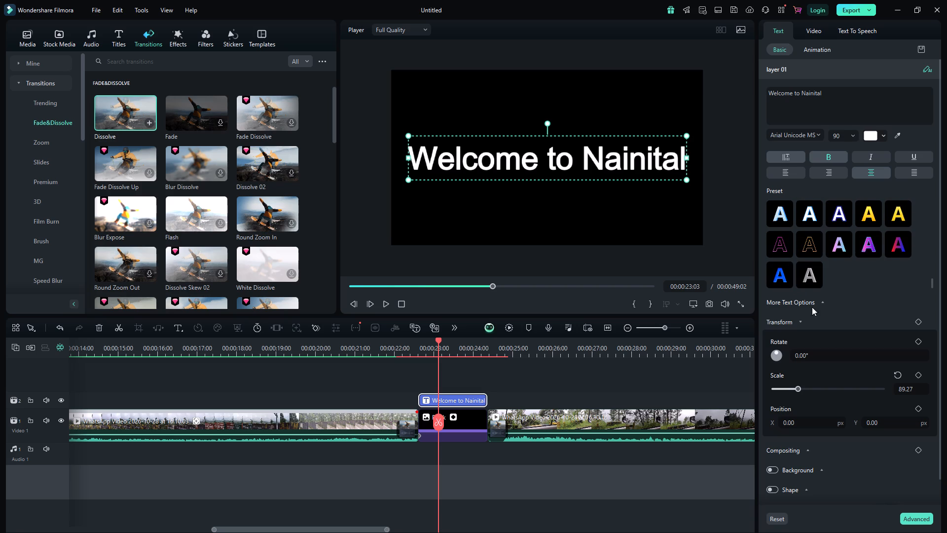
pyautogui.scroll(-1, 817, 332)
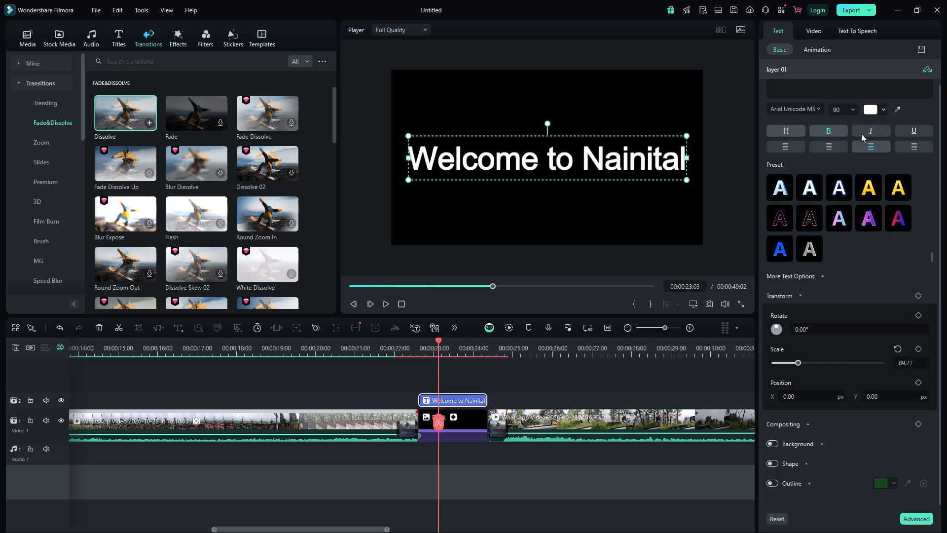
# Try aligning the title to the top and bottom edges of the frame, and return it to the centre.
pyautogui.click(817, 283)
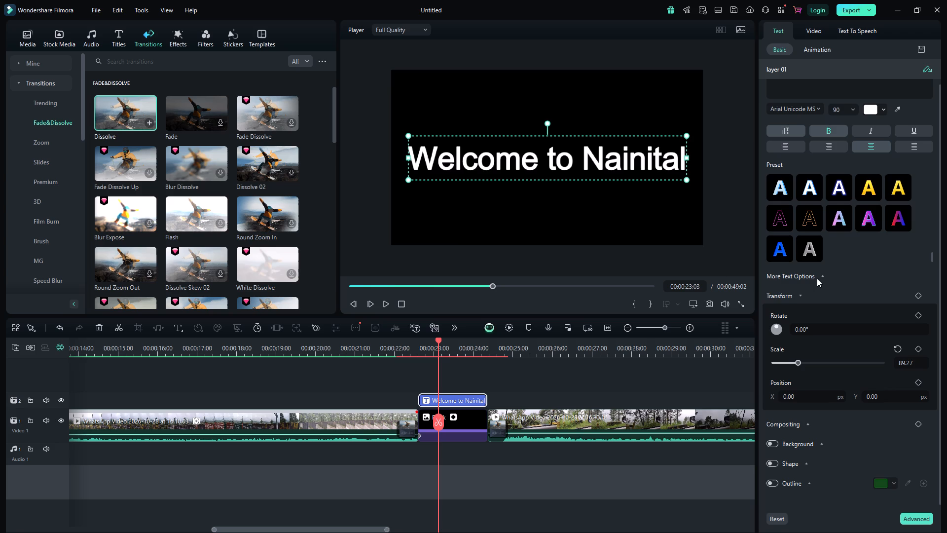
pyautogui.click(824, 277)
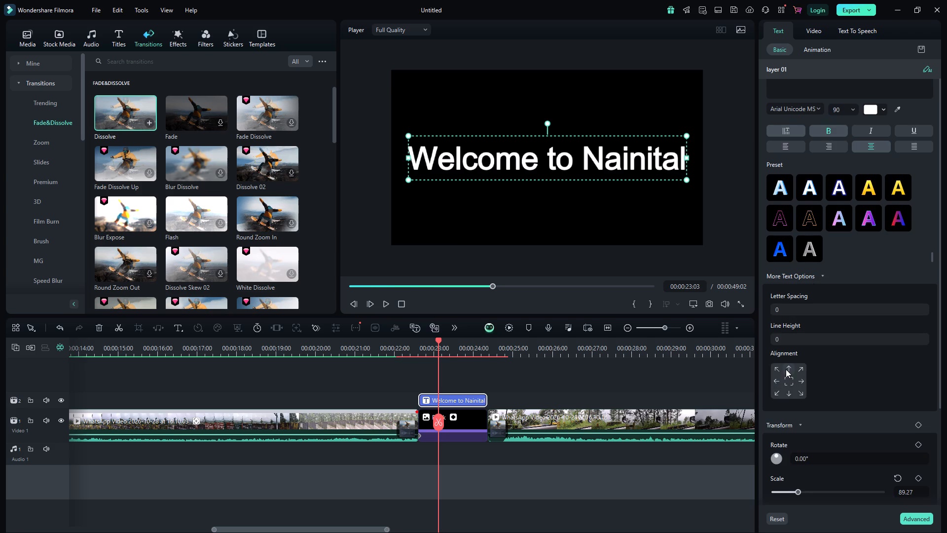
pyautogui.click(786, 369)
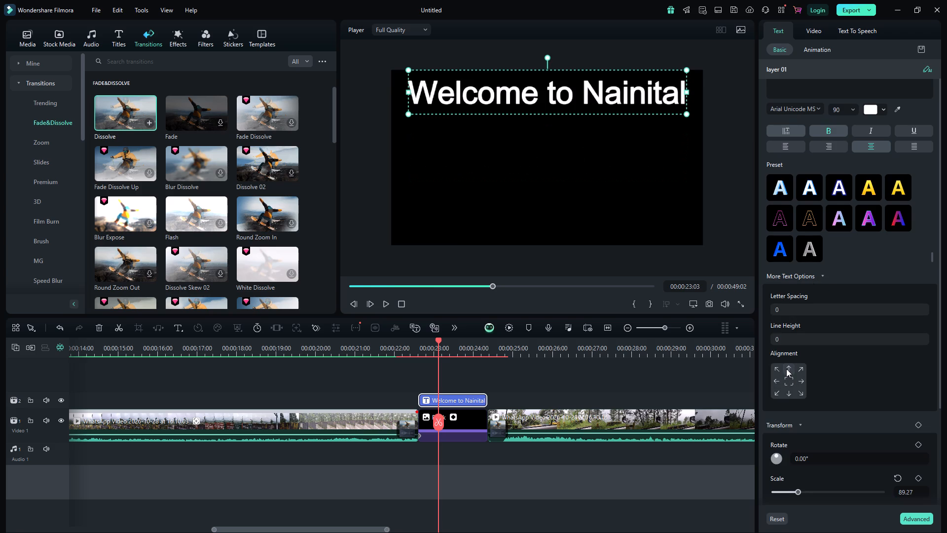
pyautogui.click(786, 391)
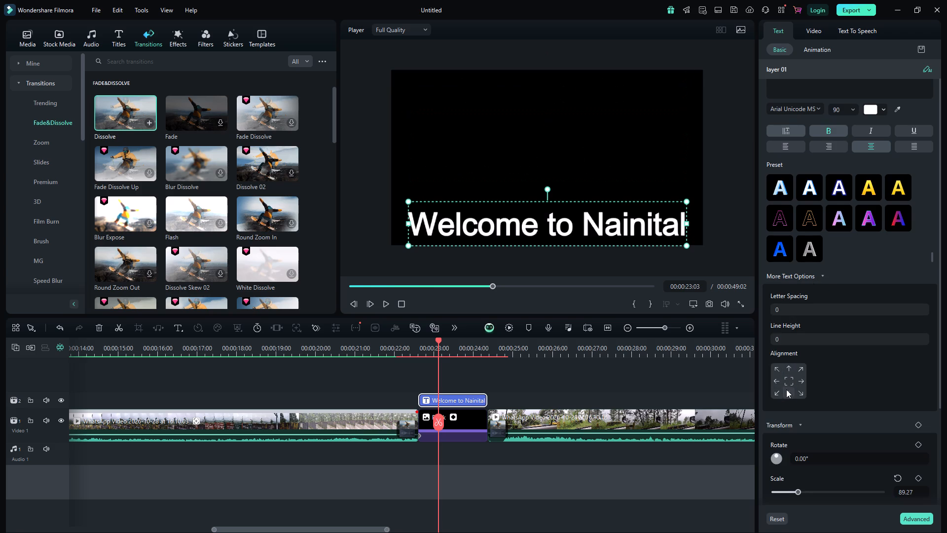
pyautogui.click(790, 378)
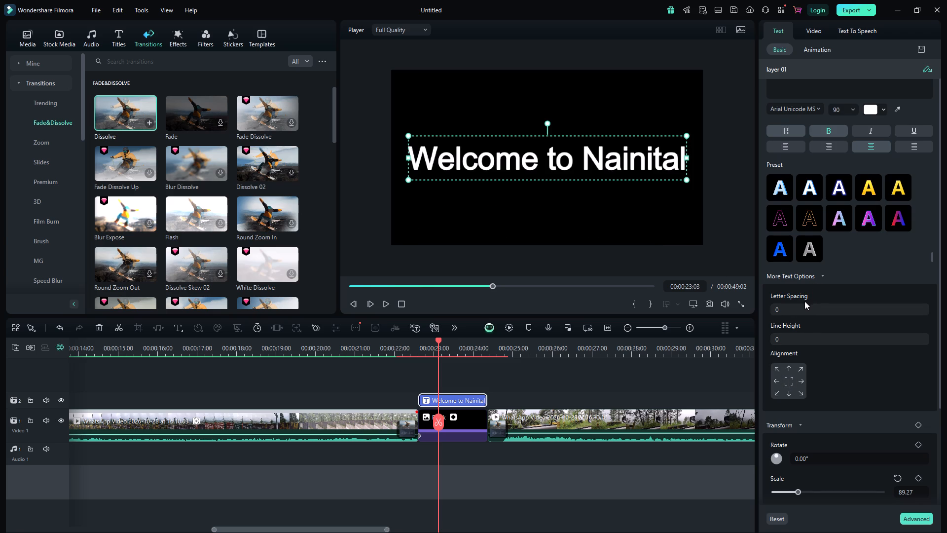
# Reduce the title's scale to 84.41, bringing the text to font size 85.
pyautogui.click(792, 336)
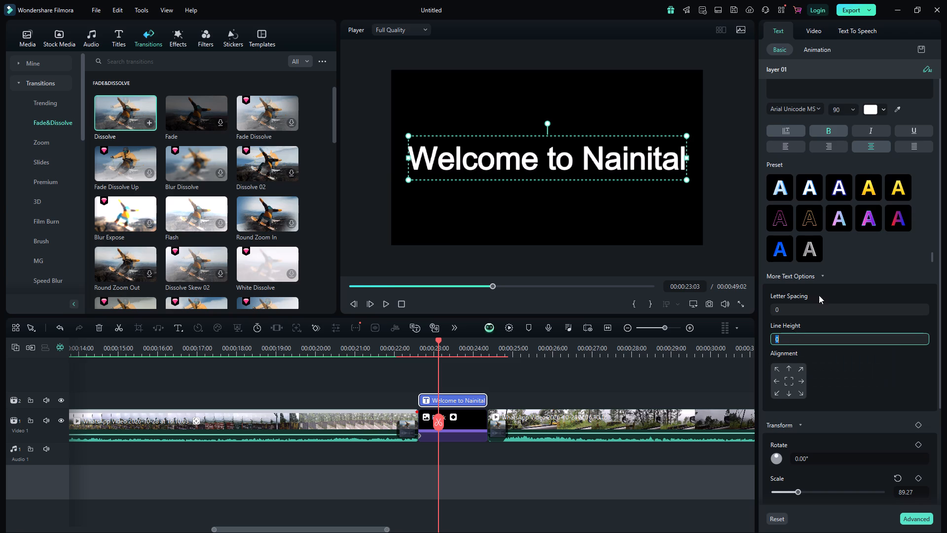
pyautogui.click(819, 276)
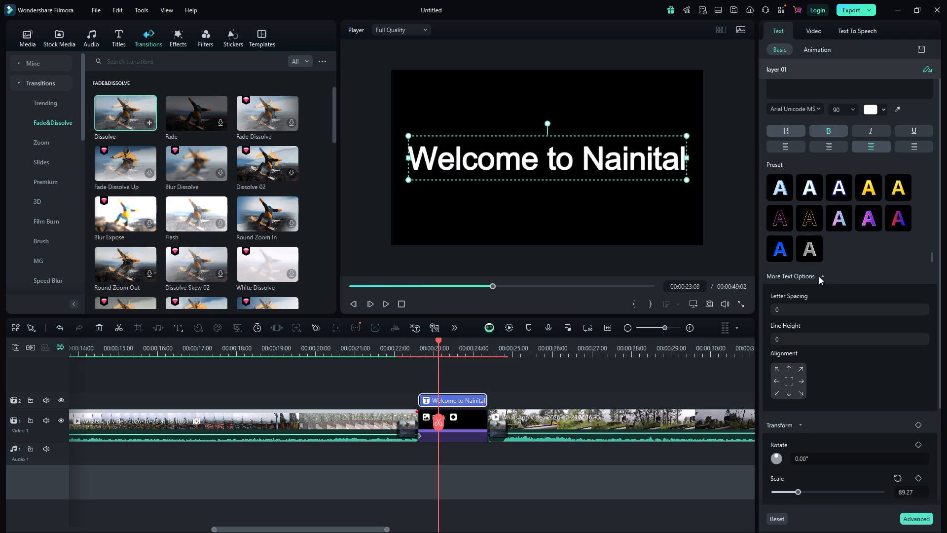
pyautogui.click(798, 295)
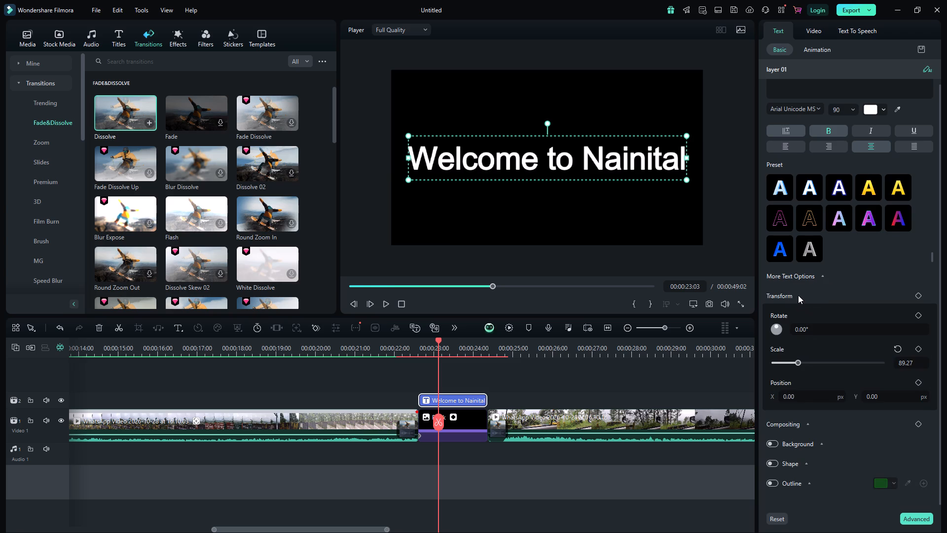
pyautogui.click(801, 323)
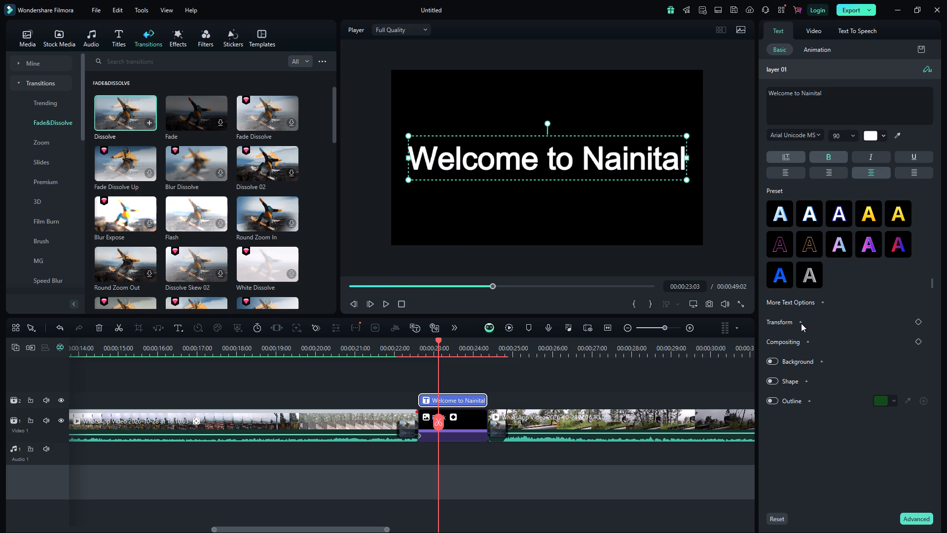
pyautogui.click(797, 384)
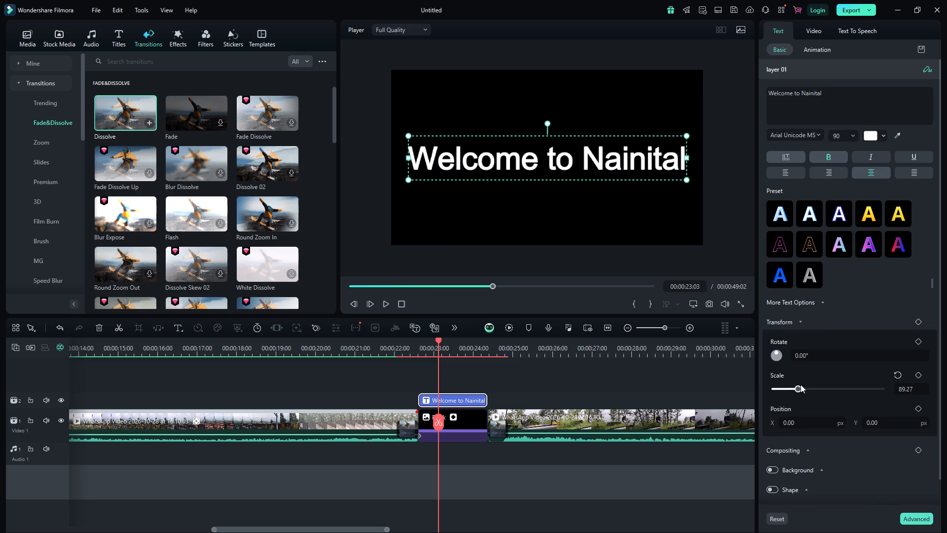
pyautogui.click(798, 388)
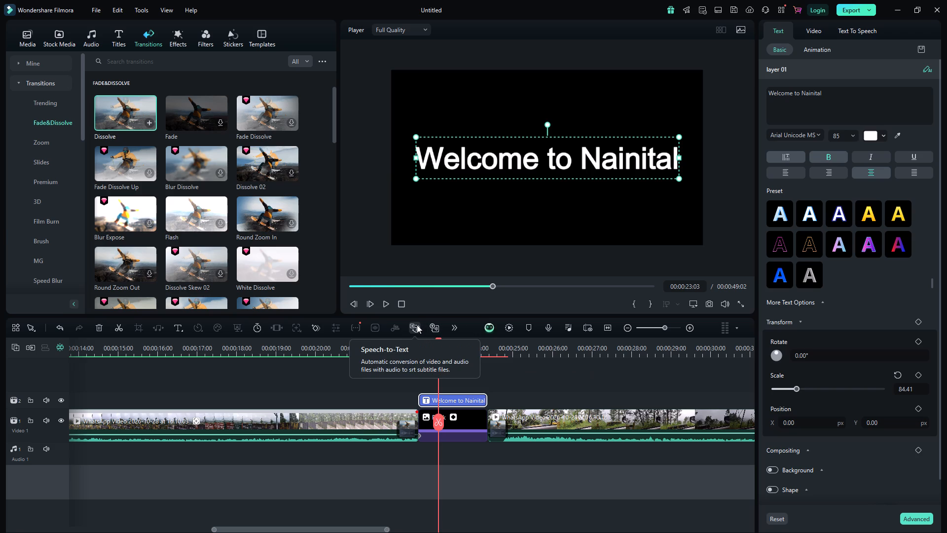
# Add a keyframe to the "Welcome to Nainital" title at 00:00:23:03.
pyautogui.click(491, 167)
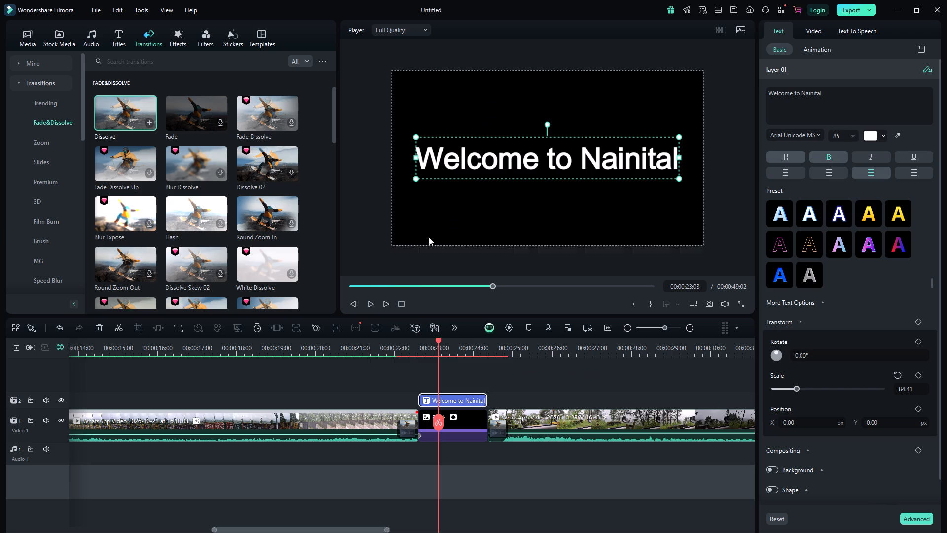
pyautogui.click(315, 331)
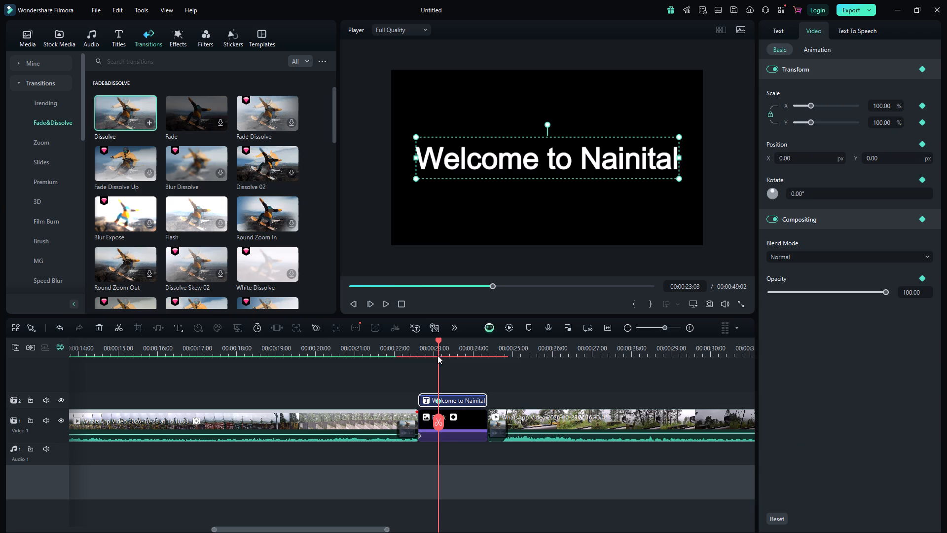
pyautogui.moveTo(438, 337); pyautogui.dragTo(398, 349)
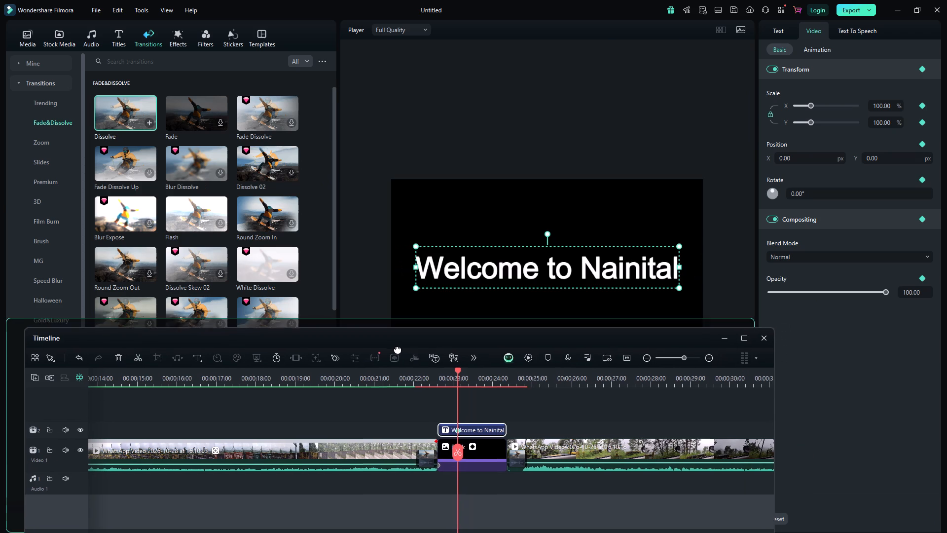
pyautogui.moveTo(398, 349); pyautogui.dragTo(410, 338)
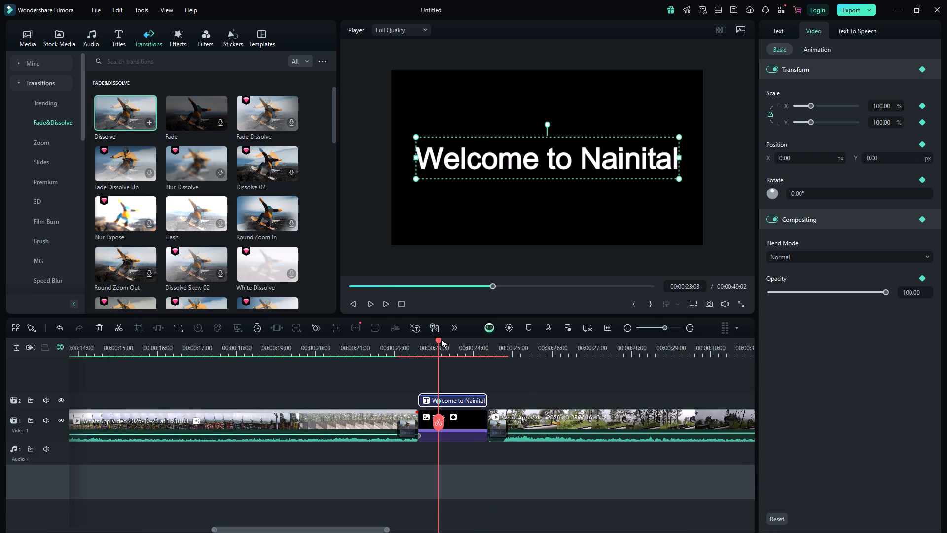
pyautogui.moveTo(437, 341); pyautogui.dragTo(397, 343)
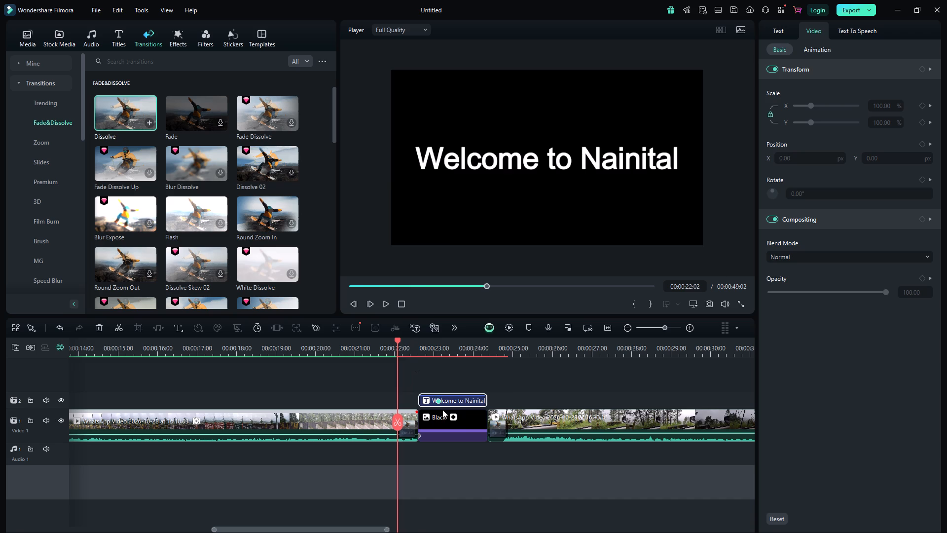
# Move the title's keyframe to the very start of the title clip, at 00:00:22:15.
pyautogui.click(437, 401)
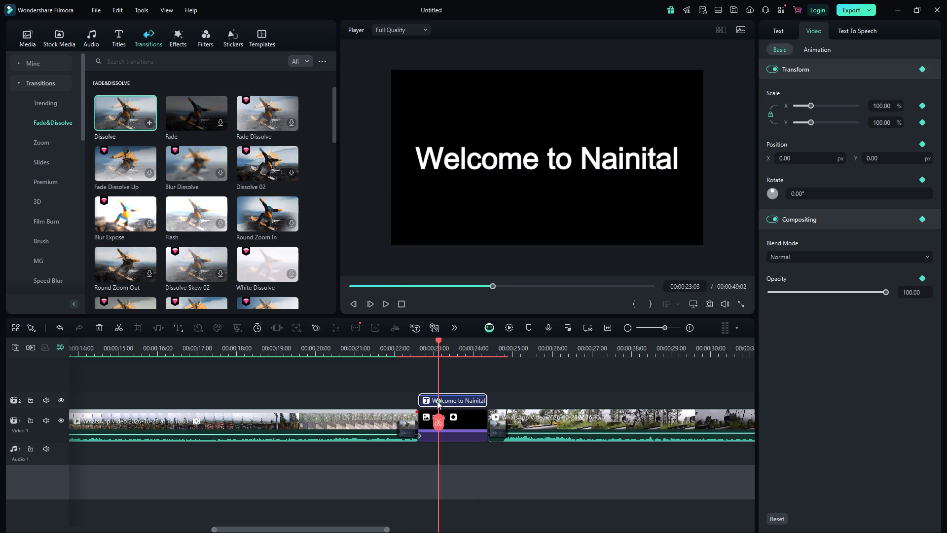
pyautogui.moveTo(437, 401); pyautogui.dragTo(417, 404)
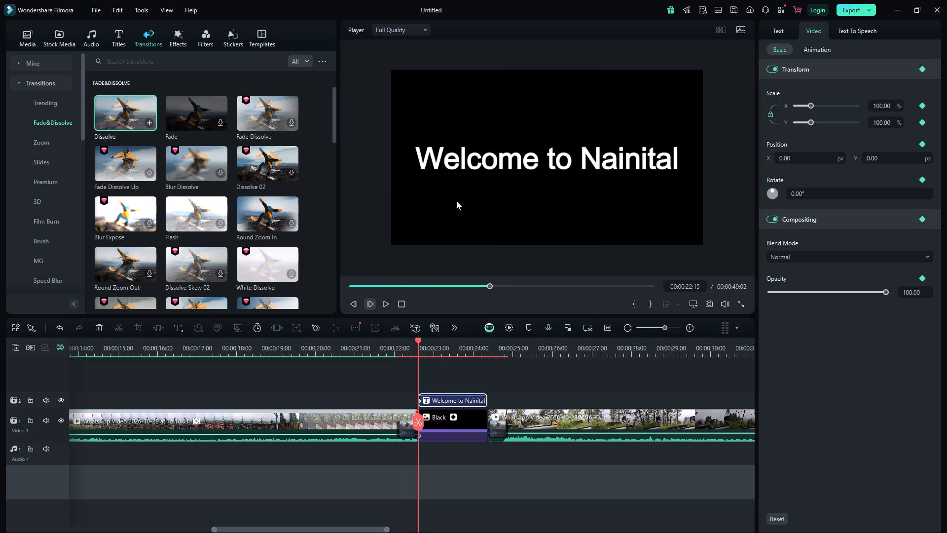
# Review the sequence from its start, checking the cut from the first video through the black "Welcome to Nainital" title clip.
pyautogui.click(548, 154)
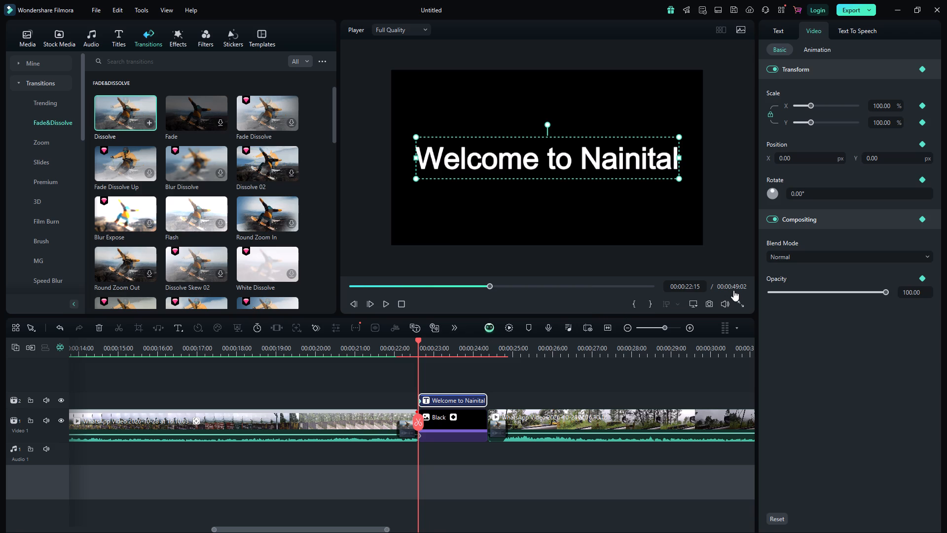
pyautogui.click(591, 158)
pyautogui.moveTo(416, 337); pyautogui.dragTo(10, 327)
pyautogui.moveTo(417, 339); pyautogui.dragTo(24, 410)
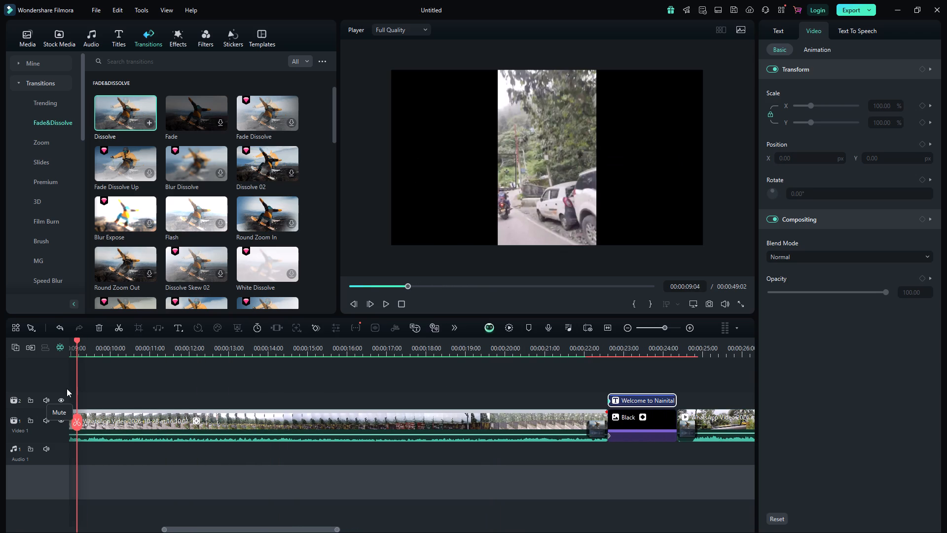
pyautogui.keyDown('ctrl'); pyautogui.scroll(-3, 267, 441); pyautogui.keyUp('ctrl')
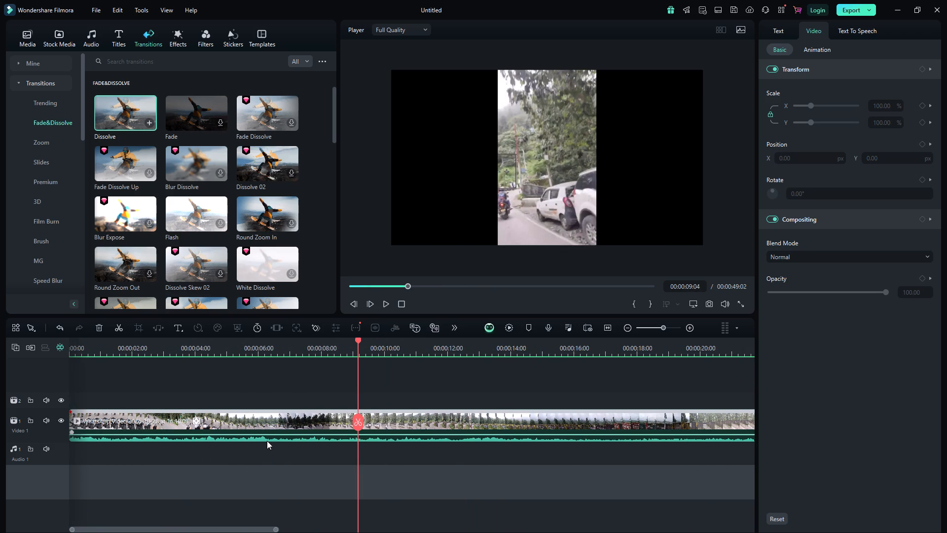
pyautogui.moveTo(413, 347); pyautogui.dragTo(331, 350)
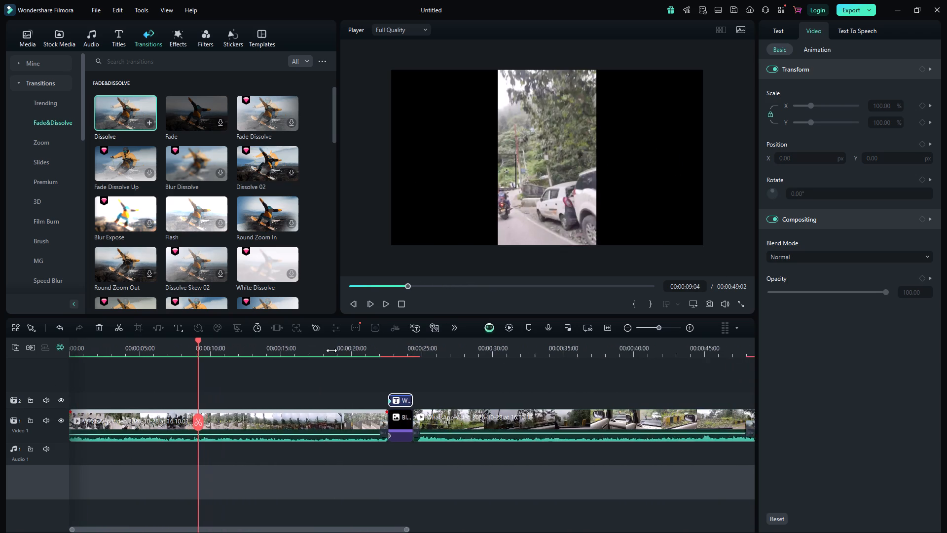
pyautogui.moveTo(331, 350); pyautogui.dragTo(315, 351)
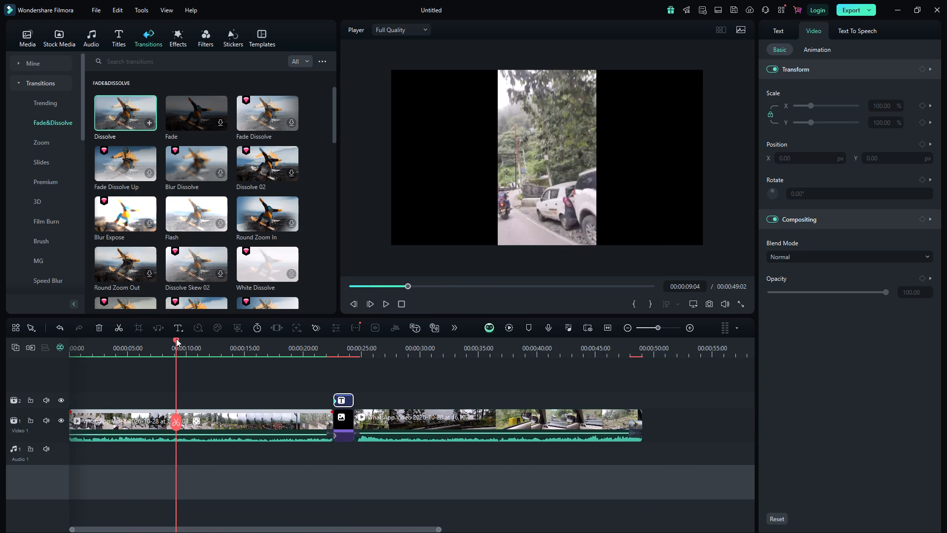
pyautogui.moveTo(176, 339); pyautogui.dragTo(19, 341)
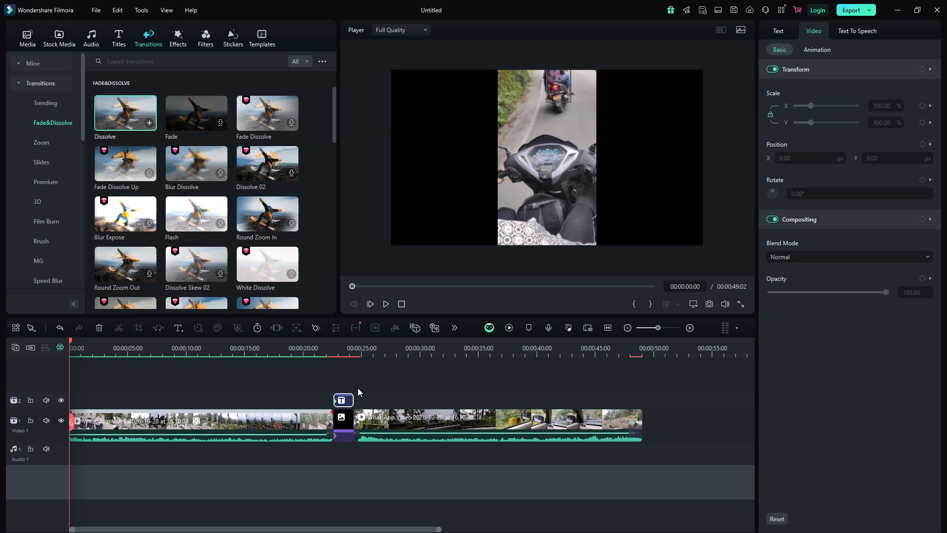
pyautogui.click(340, 400)
pyautogui.click(425, 285)
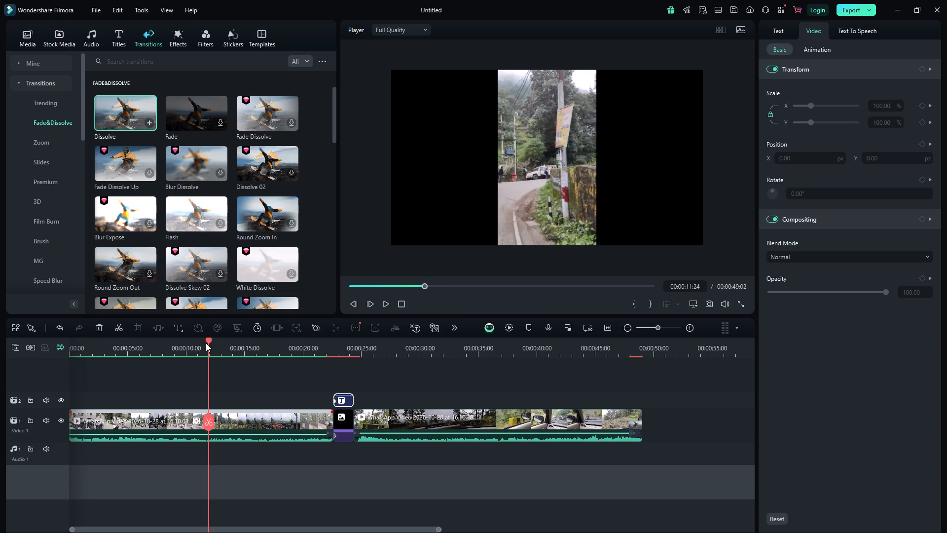
pyautogui.moveTo(208, 341); pyautogui.dragTo(336, 355)
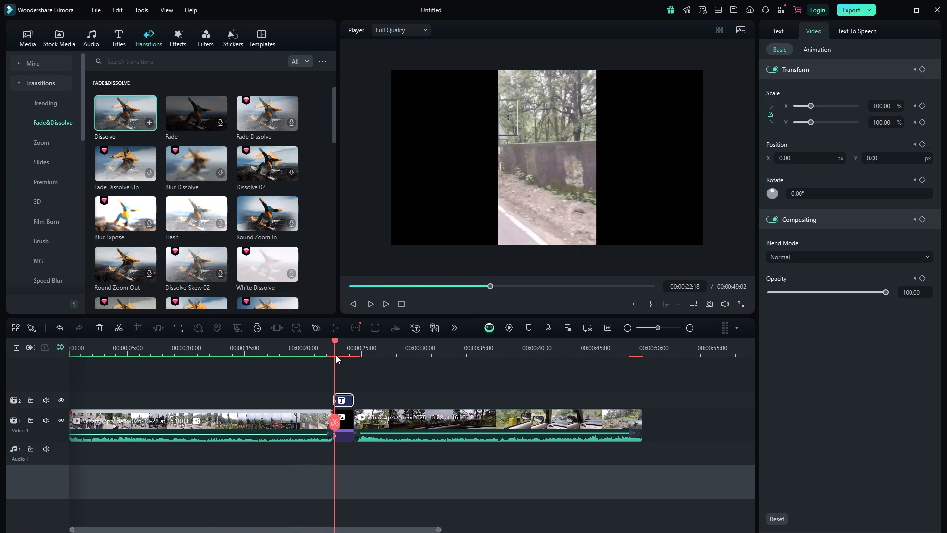
pyautogui.moveTo(336, 355); pyautogui.dragTo(332, 356)
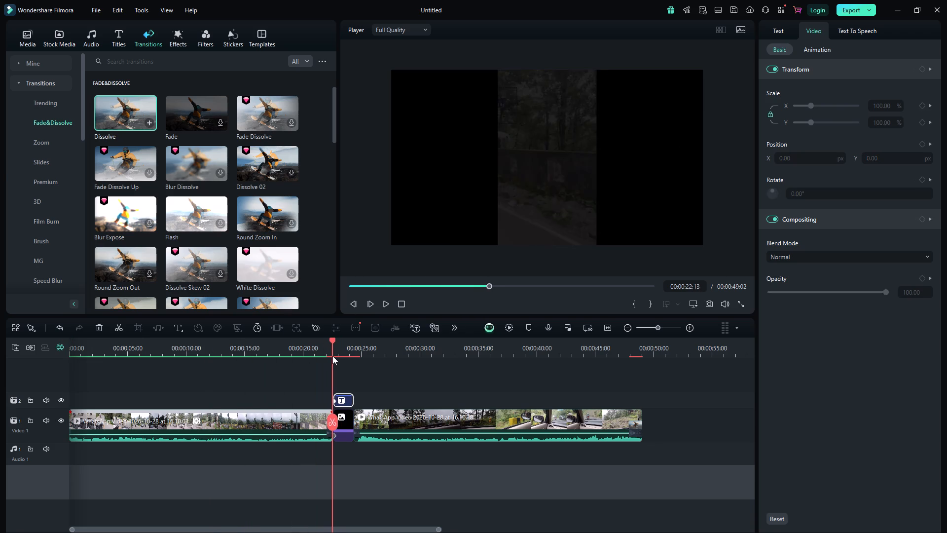
pyautogui.moveTo(332, 356); pyautogui.dragTo(352, 356)
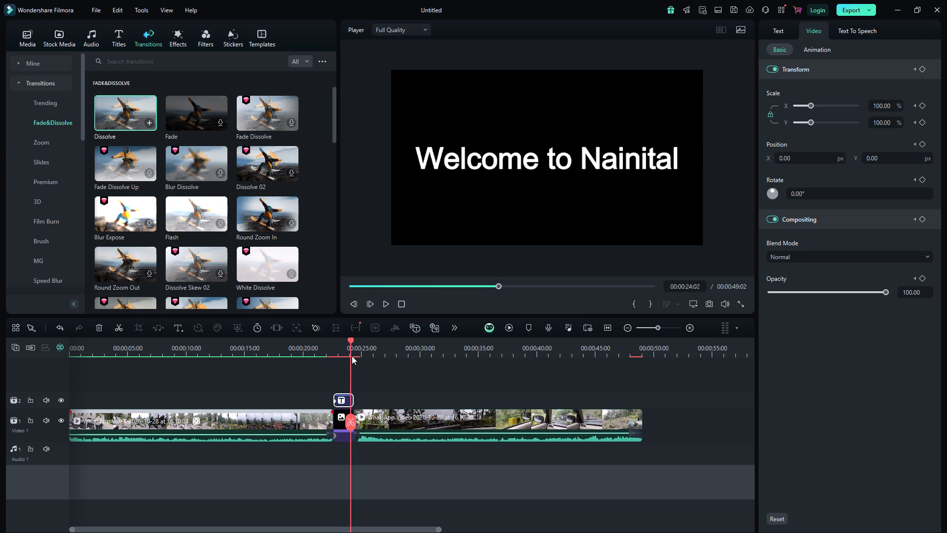
pyautogui.moveTo(352, 356); pyautogui.dragTo(335, 358)
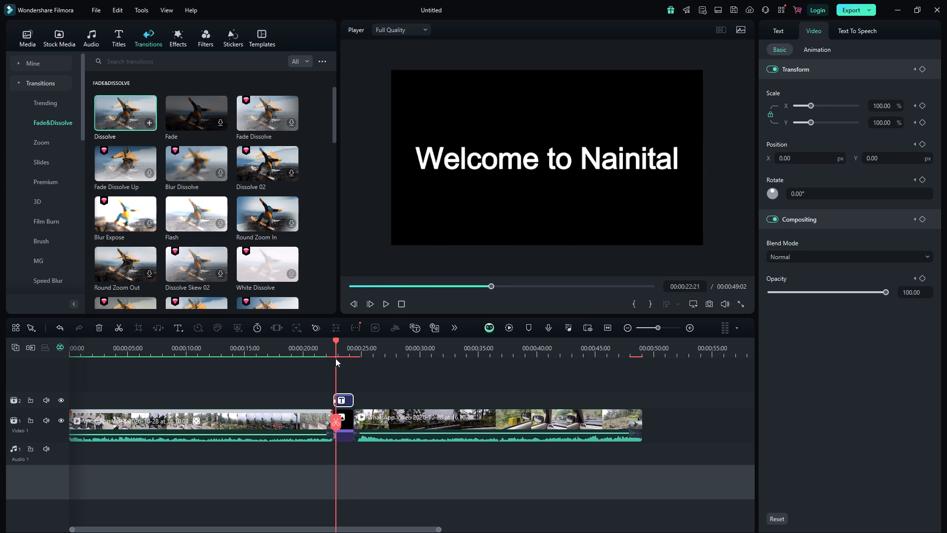
pyautogui.moveTo(335, 358); pyautogui.dragTo(334, 359)
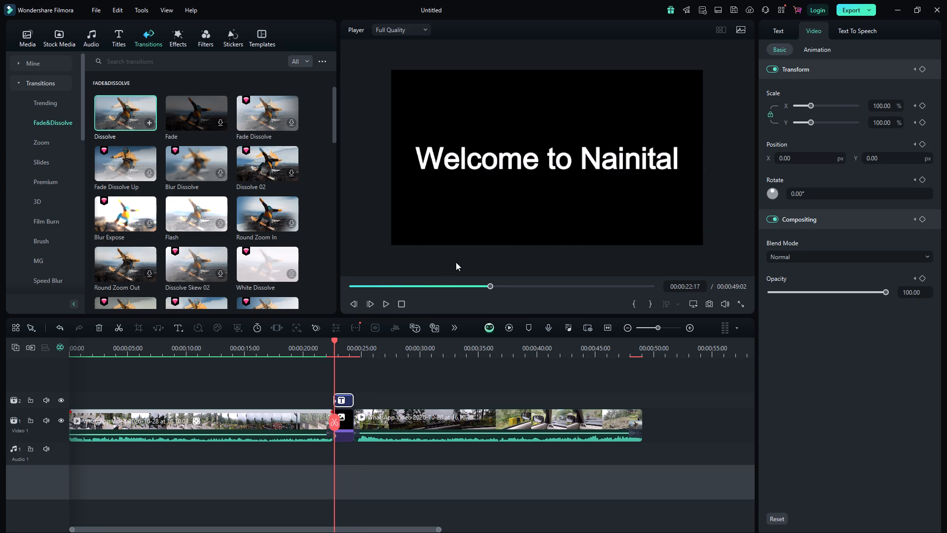
# At 00:00:24:06, near the title clip's end, enlarge "Welcome to Nainital" beyond the frame and shift it until "to Nainit" spans the frame.
pyautogui.click(543, 154)
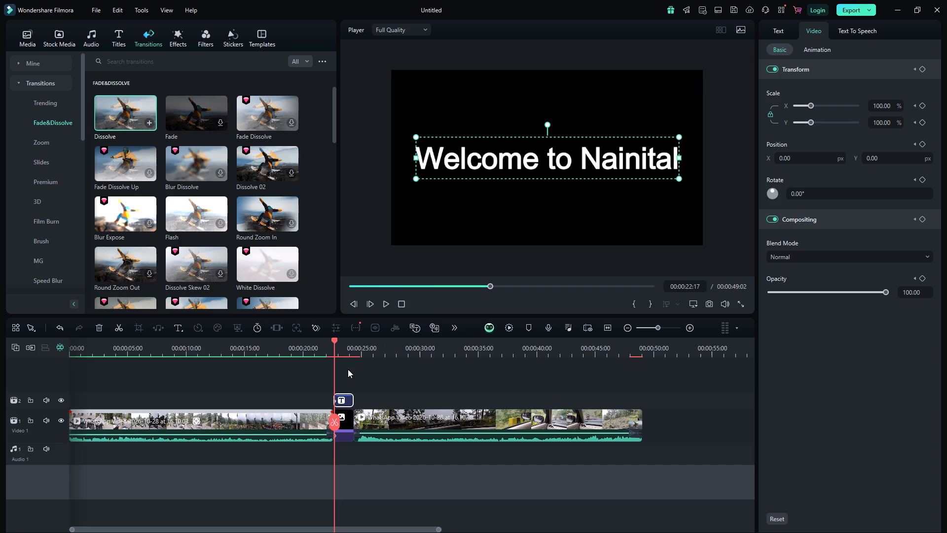
pyautogui.moveTo(333, 339); pyautogui.dragTo(348, 344)
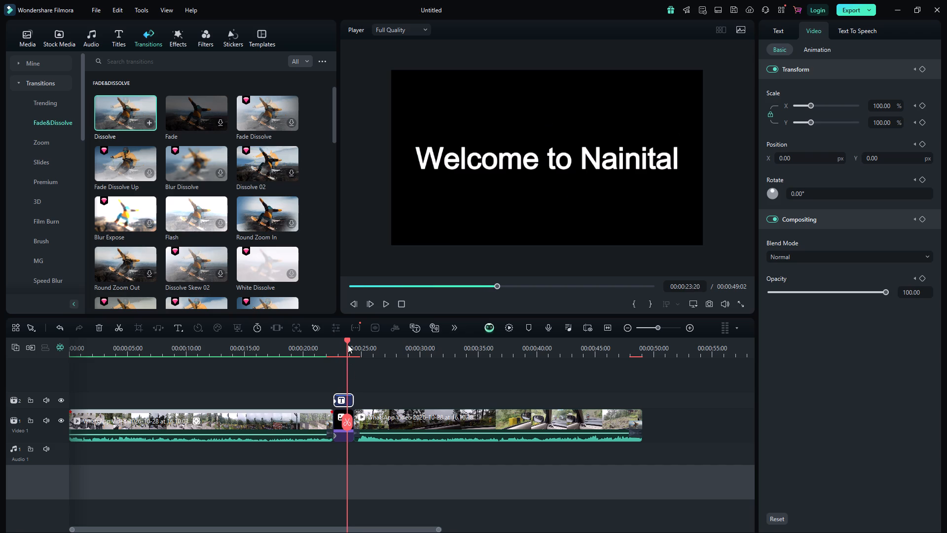
pyautogui.moveTo(348, 344); pyautogui.dragTo(352, 345)
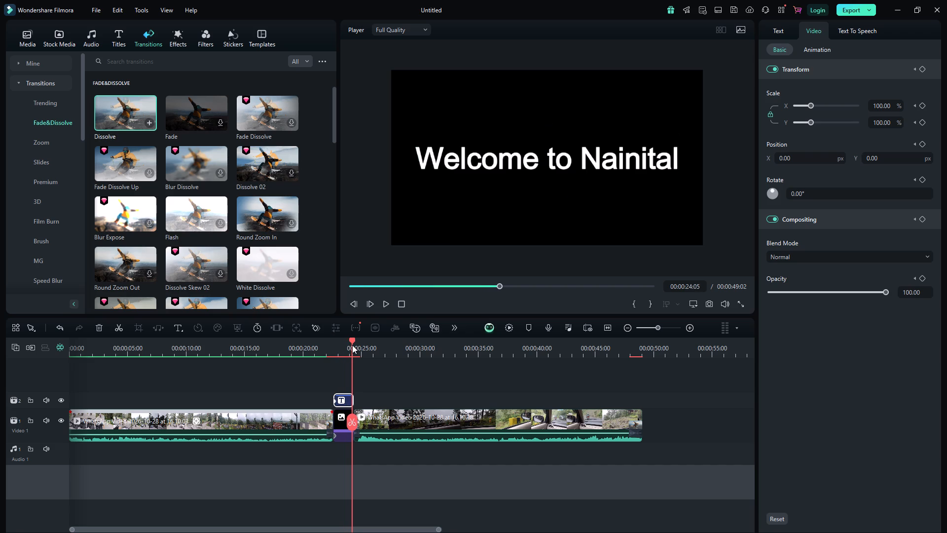
pyautogui.moveTo(352, 345); pyautogui.dragTo(353, 345)
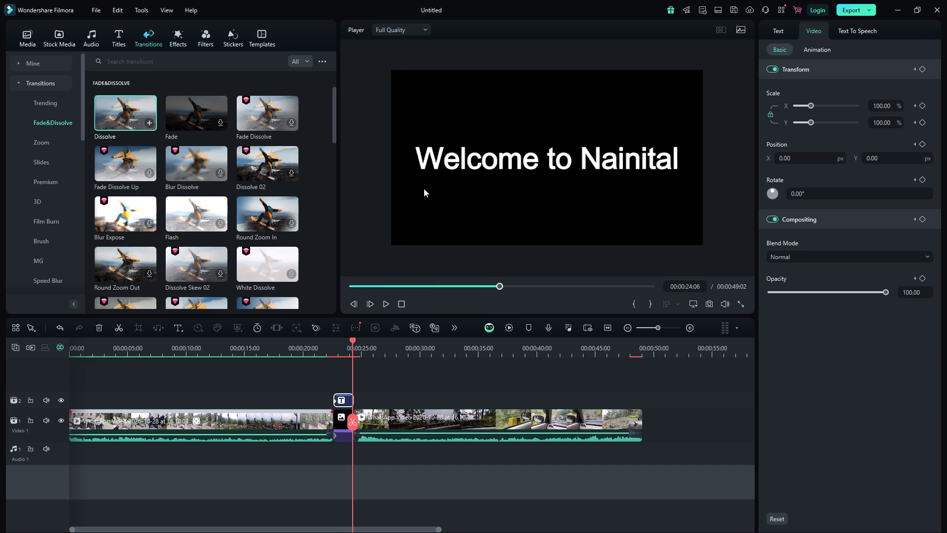
pyautogui.click(463, 158)
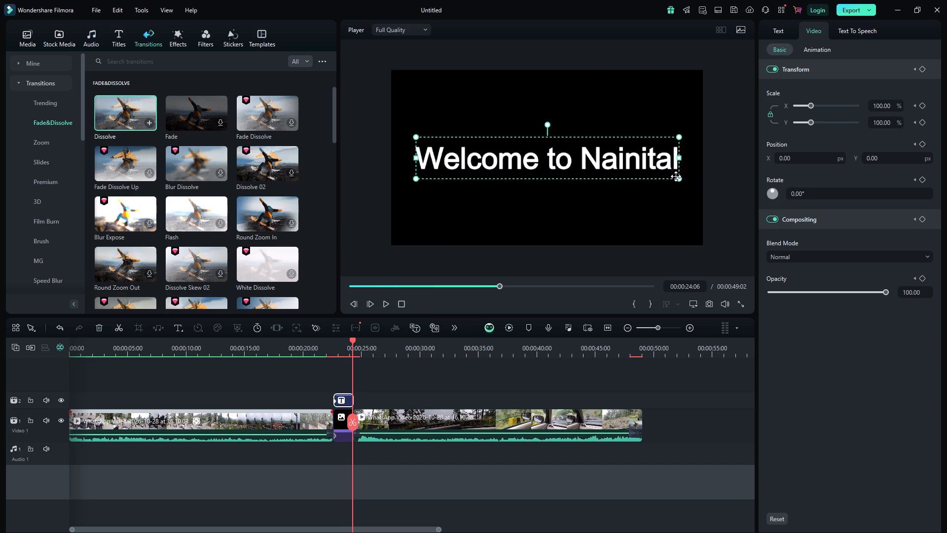
pyautogui.moveTo(679, 179); pyautogui.dragTo(784, 259)
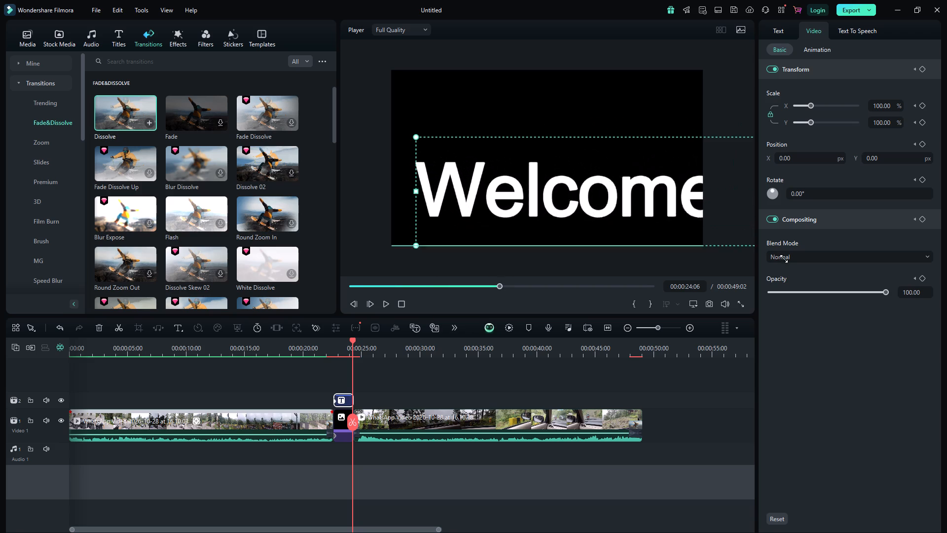
pyautogui.moveTo(784, 259); pyautogui.dragTo(786, 261)
pyautogui.moveTo(576, 188); pyautogui.dragTo(369, 179)
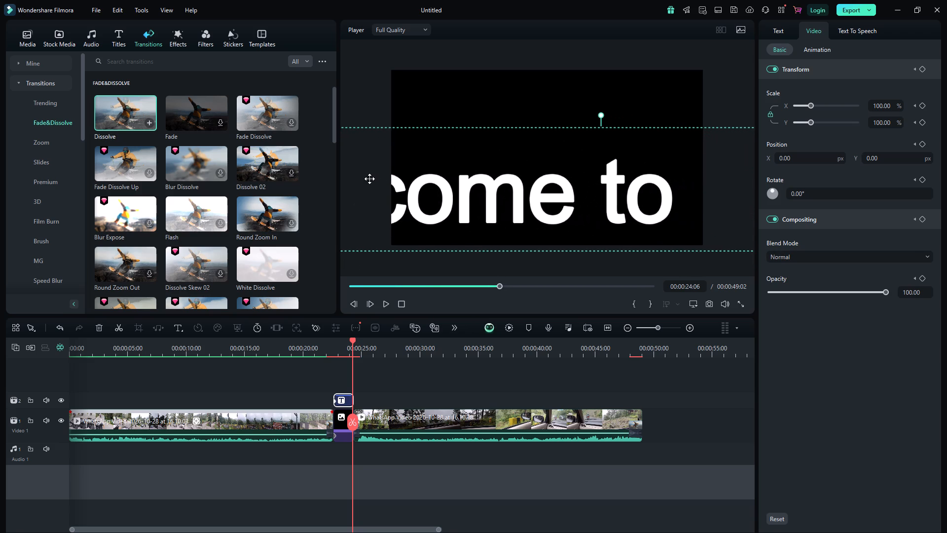
pyautogui.moveTo(431, 177); pyautogui.dragTo(327, 139)
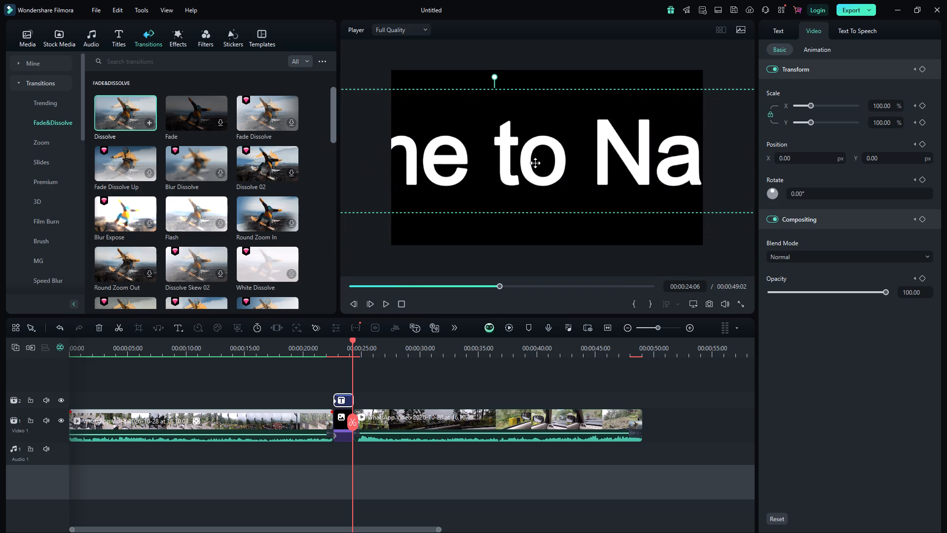
pyautogui.moveTo(535, 163); pyautogui.dragTo(422, 150)
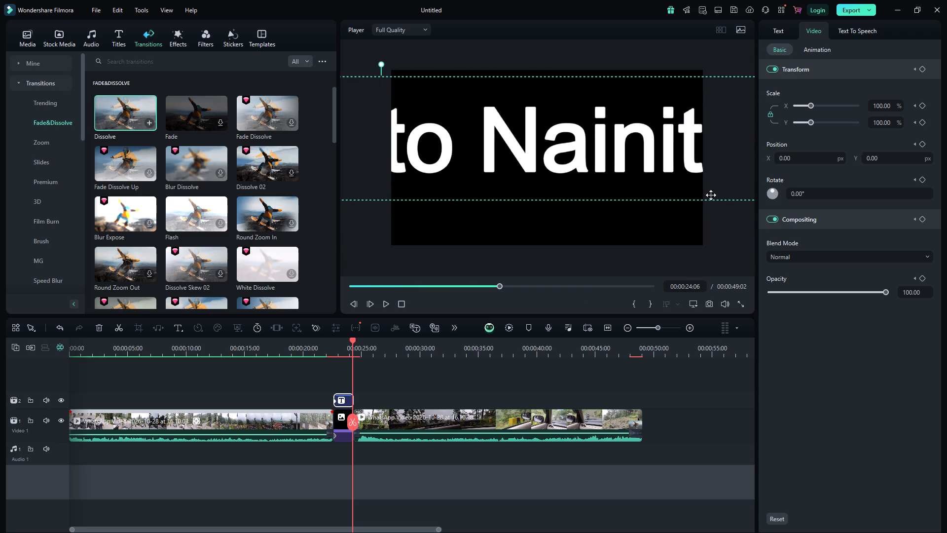
# Shift the oversized "Welcome to Nainital" title across the preview until the gap between "N" and "a" lies near the middle.
pyautogui.keyDown('ctrl'); pyautogui.scroll(3, 607, 152); pyautogui.keyUp('ctrl')
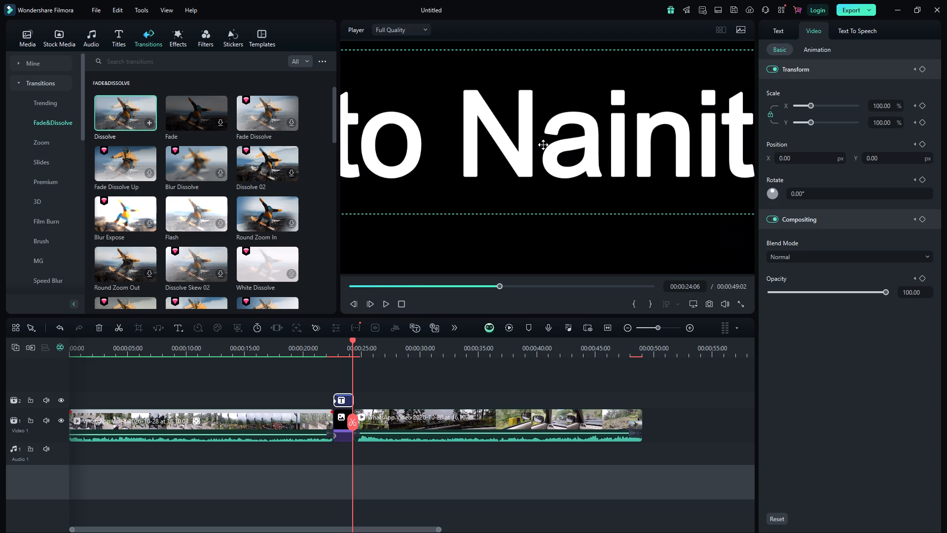
pyautogui.keyDown('ctrl'); pyautogui.scroll(13, 543, 145); pyautogui.keyUp('ctrl')
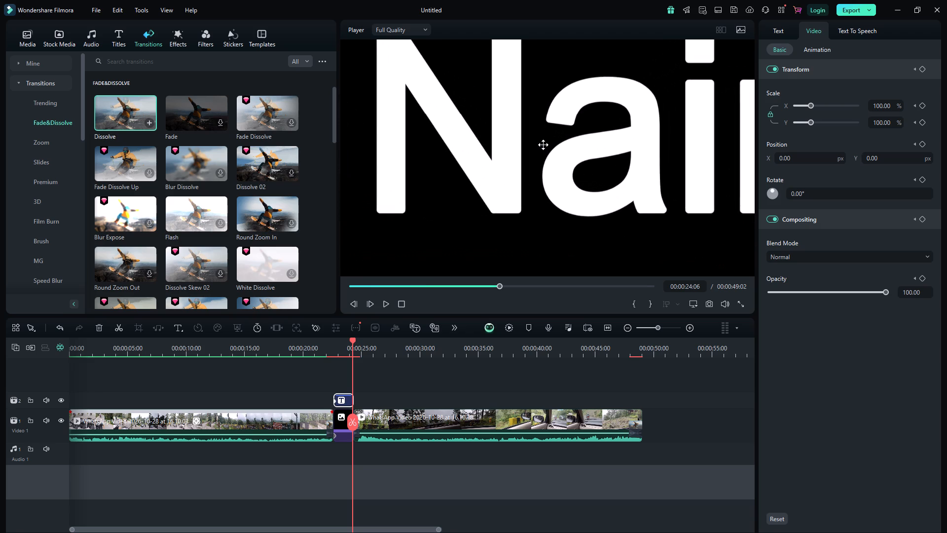
pyautogui.scroll(7, 543, 145)
pyautogui.hscroll(1, 543, 145)
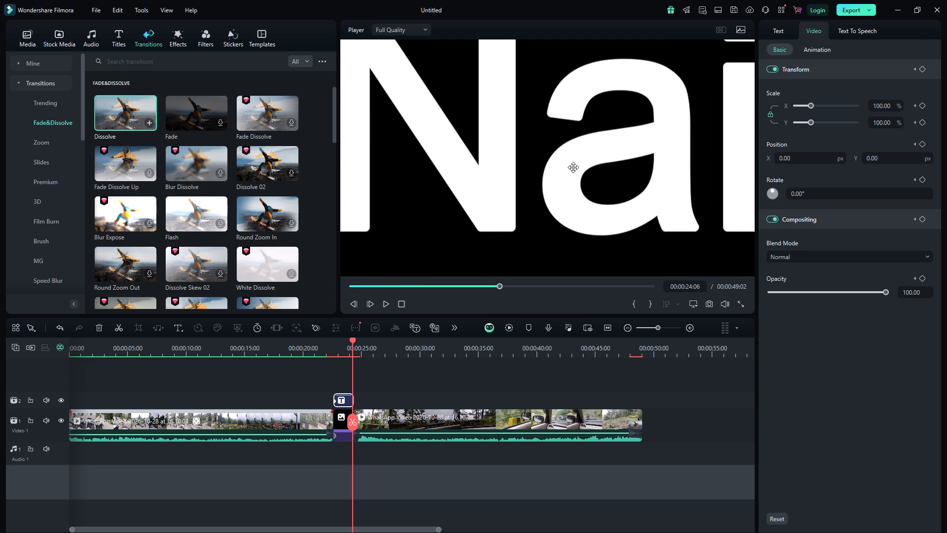
pyautogui.moveTo(500, 146); pyautogui.dragTo(572, 198)
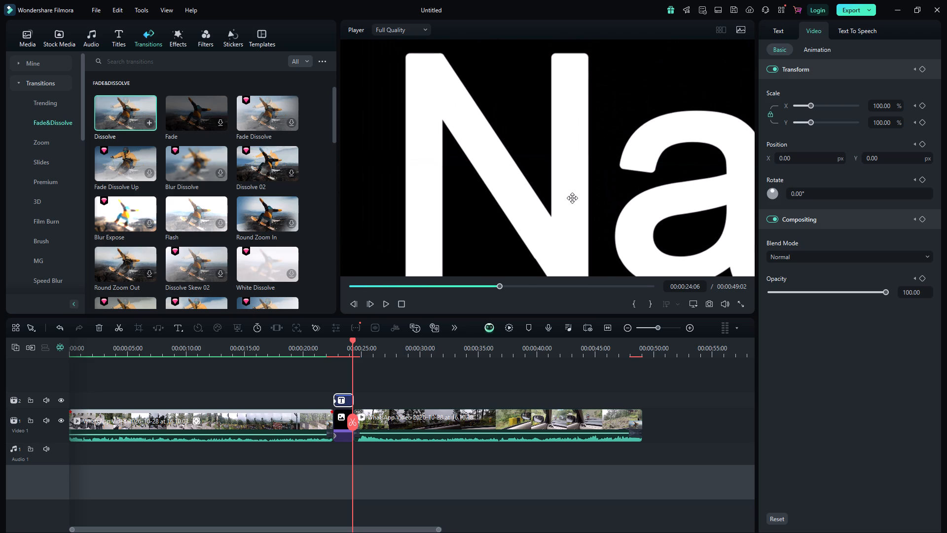
pyautogui.scroll(6, 572, 198)
pyautogui.scroll(-2, 572, 198)
pyautogui.keyDown('ctrl'); pyautogui.scroll(2, 572, 198); pyautogui.keyUp('ctrl')
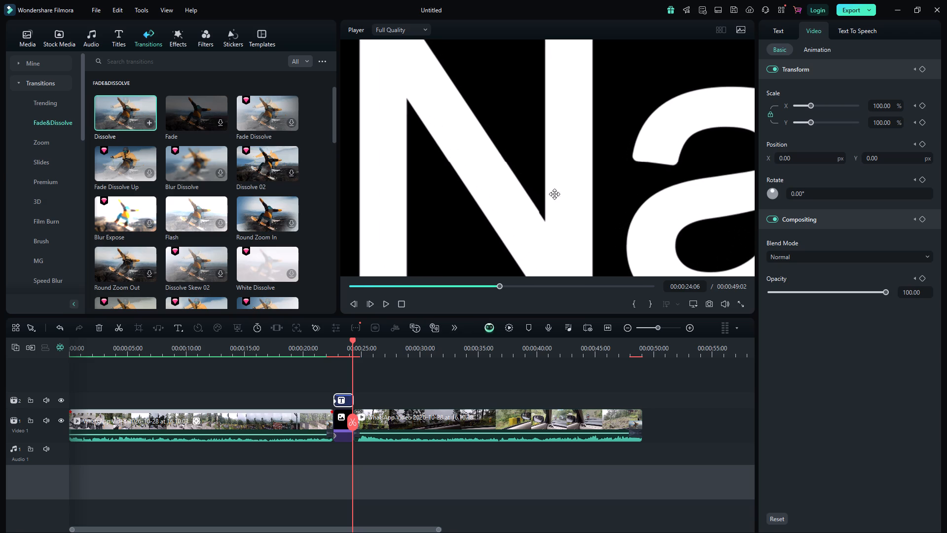
pyautogui.moveTo(499, 154); pyautogui.dragTo(471, 169)
pyautogui.keyDown('ctrl'); pyautogui.scroll(10, 471, 169); pyautogui.keyUp('ctrl')
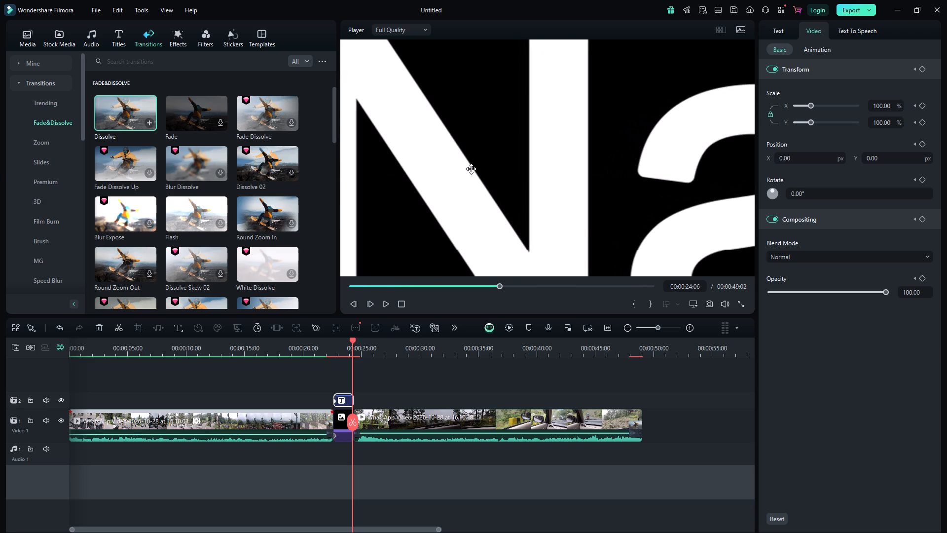
pyautogui.scroll(3, 471, 169)
pyautogui.moveTo(516, 167); pyautogui.dragTo(431, 151)
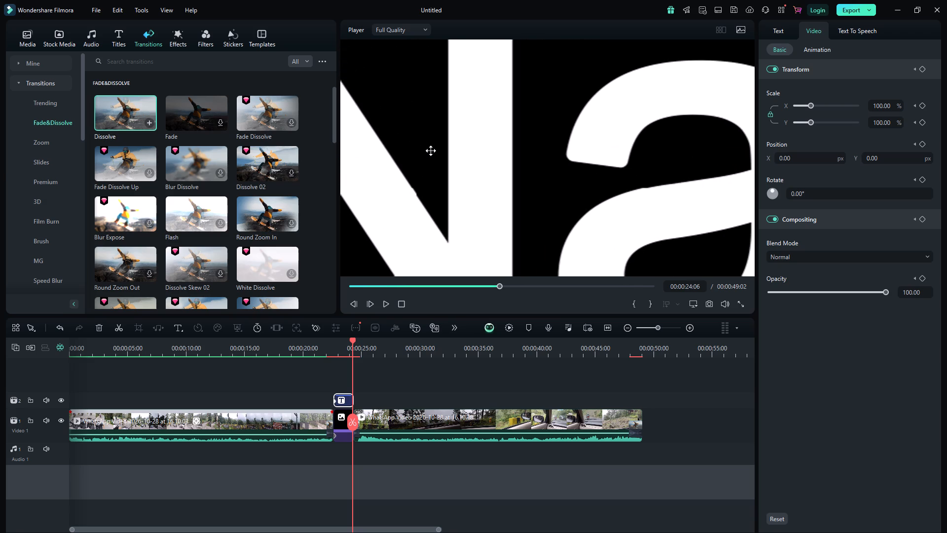
# Reposition the title in the preview until the second vertical stem of the "N" in "Nainital" stands roughly mid-view.
pyautogui.keyDown('ctrl'); pyautogui.scroll(4, 431, 151); pyautogui.keyUp('ctrl')
pyautogui.scroll(8, 431, 151)
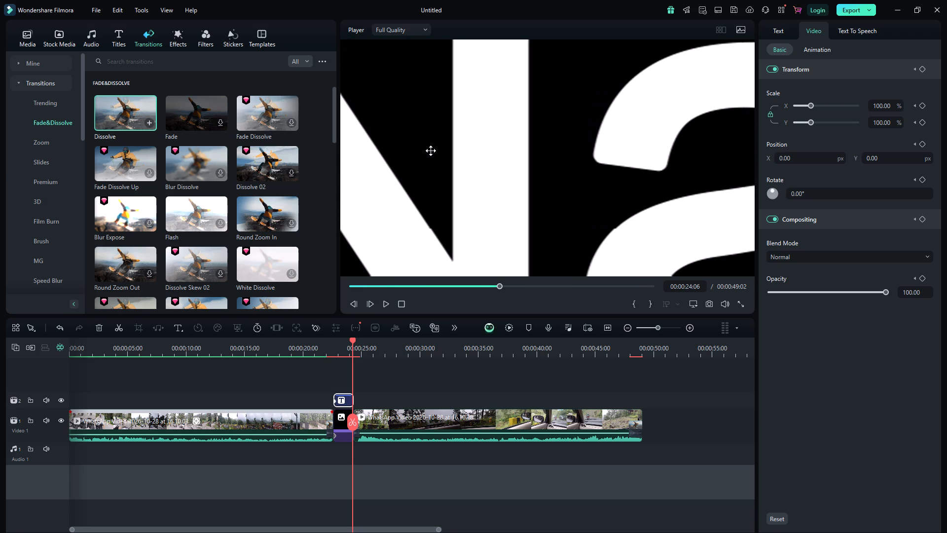
pyautogui.keyDown('ctrl'); pyautogui.scroll(2, 431, 151); pyautogui.keyUp('ctrl')
pyautogui.scroll(8, 431, 151)
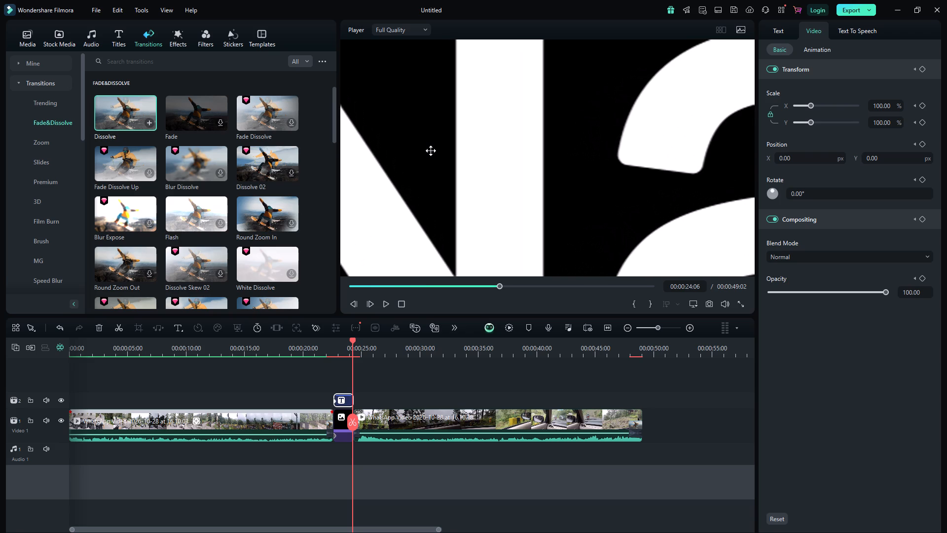
pyautogui.keyDown('ctrl'); pyautogui.scroll(10, 431, 151); pyautogui.keyUp('ctrl')
pyautogui.moveTo(431, 151); pyautogui.dragTo(380, 179)
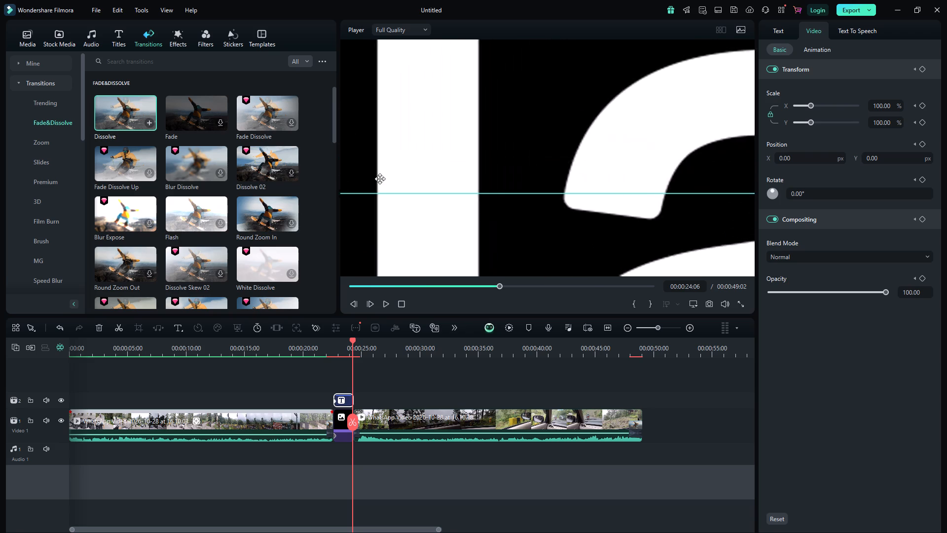
pyautogui.moveTo(380, 179); pyautogui.dragTo(596, 51)
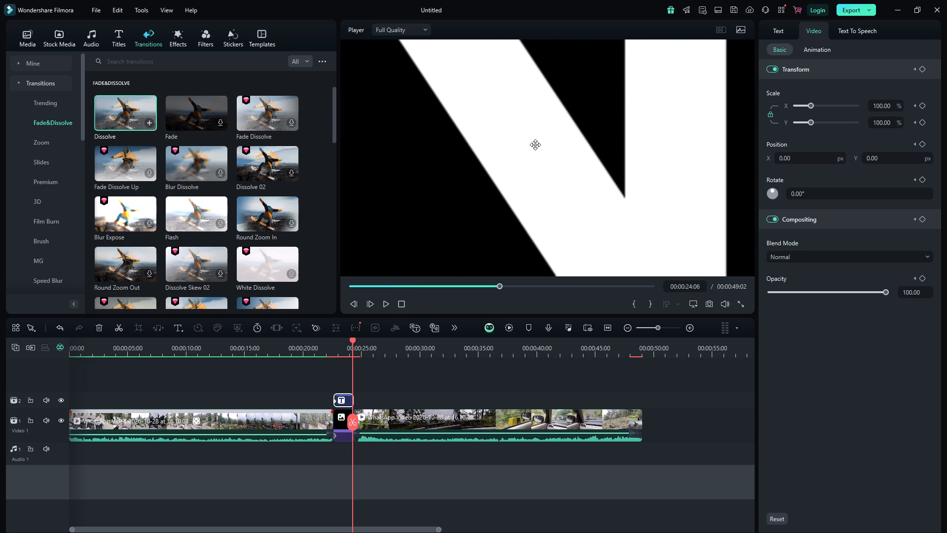
pyautogui.moveTo(535, 145); pyautogui.dragTo(422, 253)
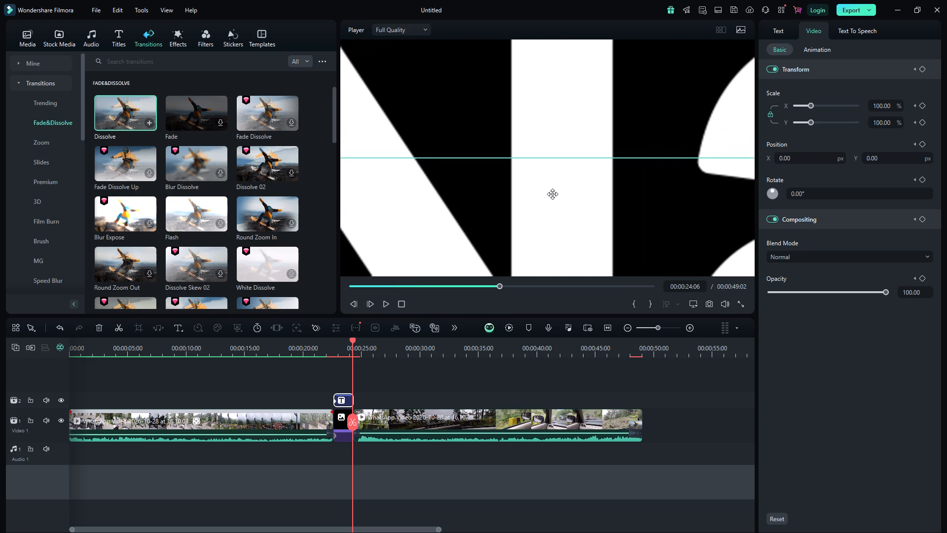
pyautogui.keyDown('ctrl'); pyautogui.scroll(9, 552, 194); pyautogui.keyUp('ctrl')
pyautogui.scroll(-14, 552, 194)
pyautogui.keyDown('ctrl'); pyautogui.scroll(8, 552, 194); pyautogui.keyUp('ctrl')
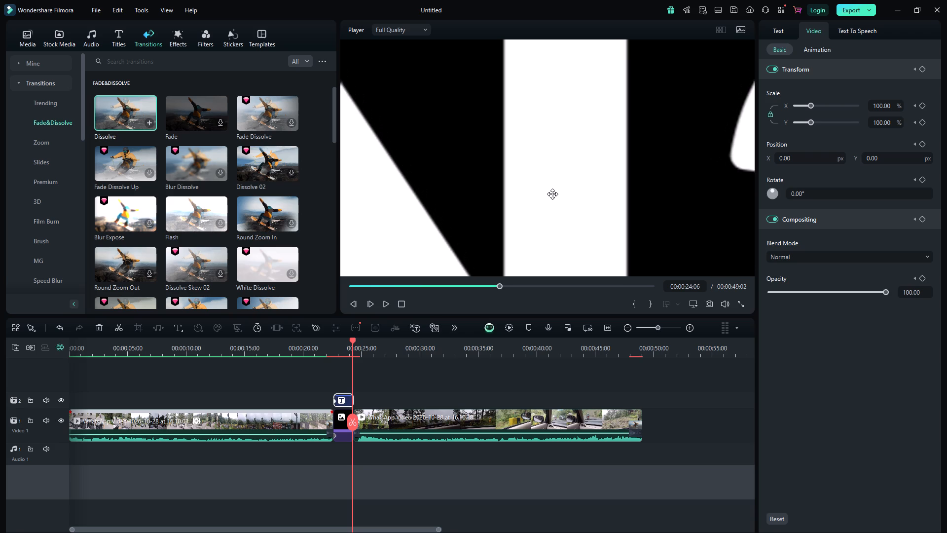
pyautogui.hscroll(-1, 552, 194)
pyautogui.scroll(4, 552, 194)
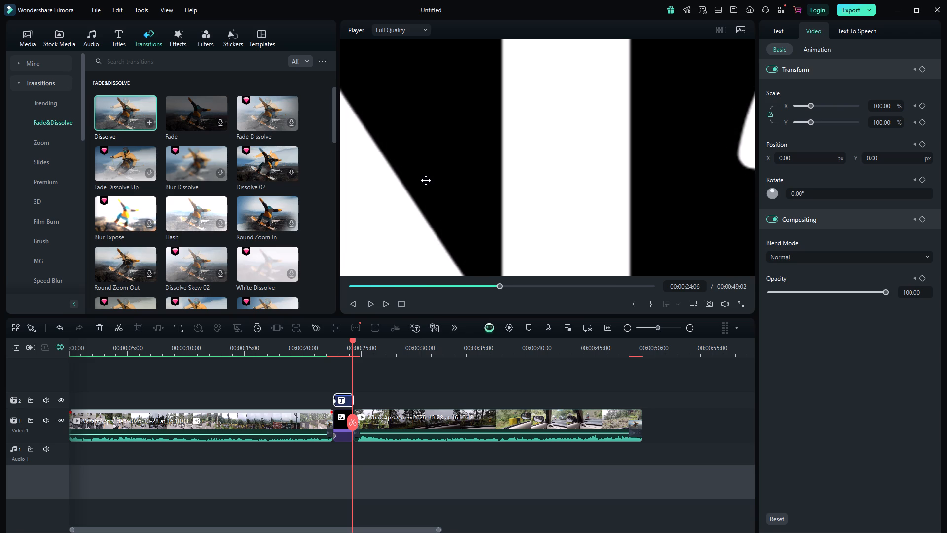
# Open Task Manager and minimize the Filmora window to reveal the desktop.
pyautogui.hotkey('ctrl', 'shift', 'Escape')
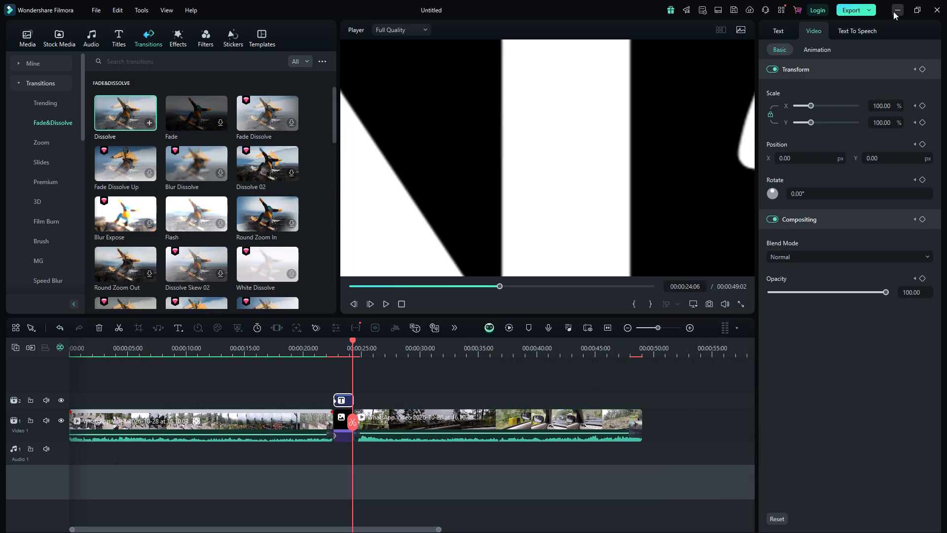
pyautogui.click(893, 11)
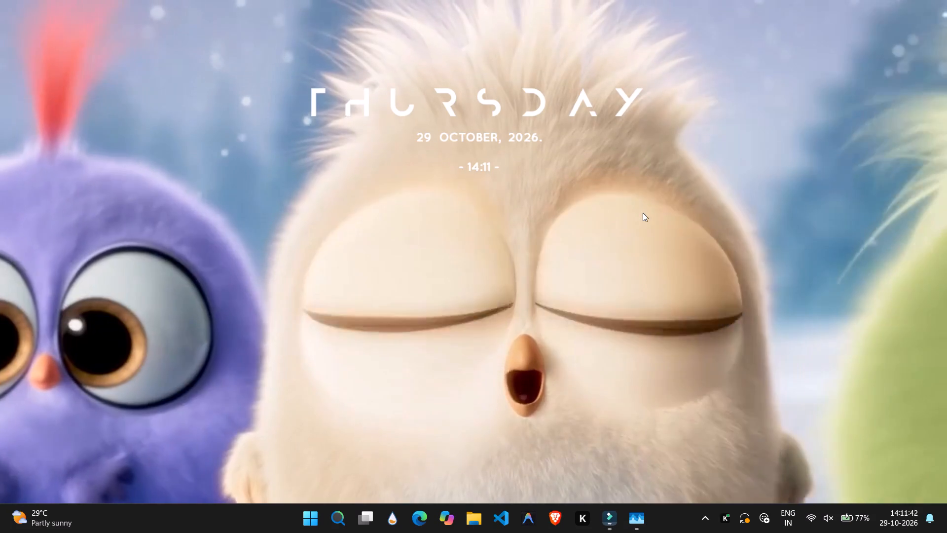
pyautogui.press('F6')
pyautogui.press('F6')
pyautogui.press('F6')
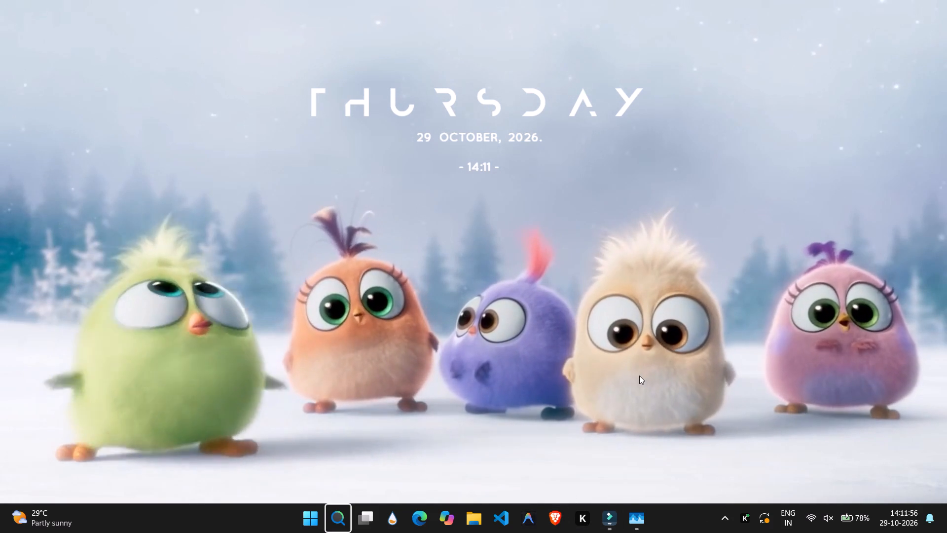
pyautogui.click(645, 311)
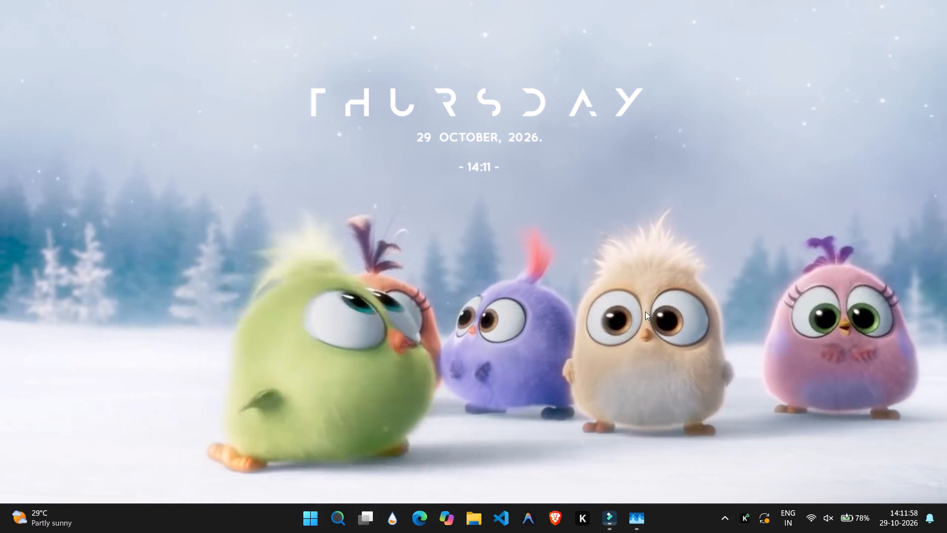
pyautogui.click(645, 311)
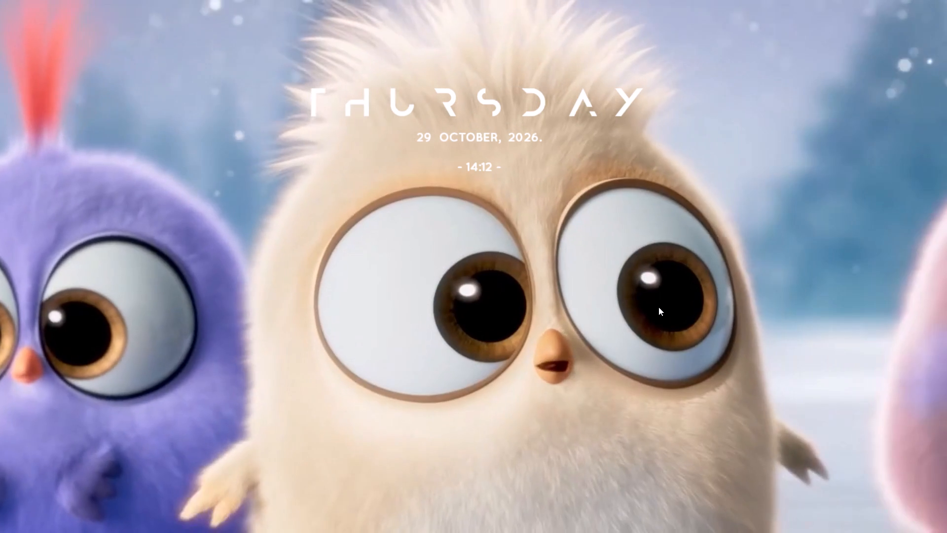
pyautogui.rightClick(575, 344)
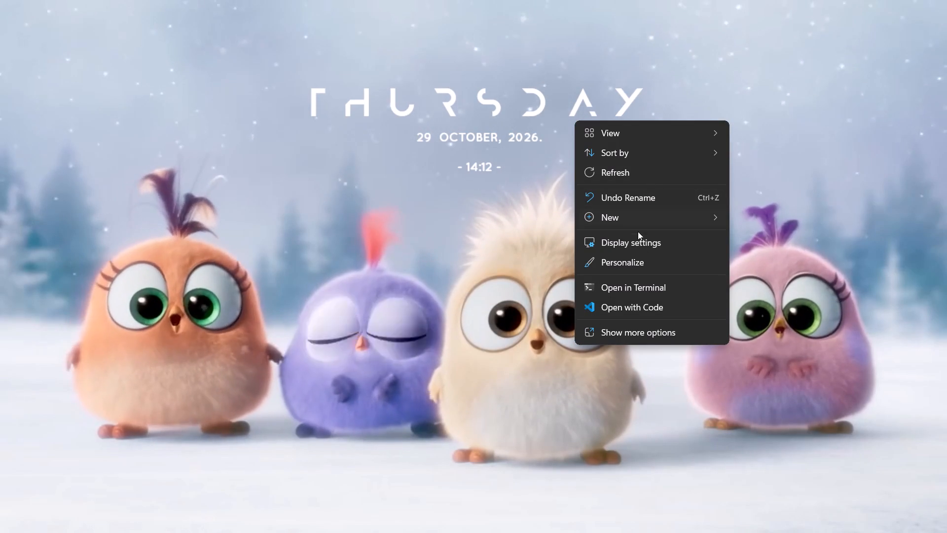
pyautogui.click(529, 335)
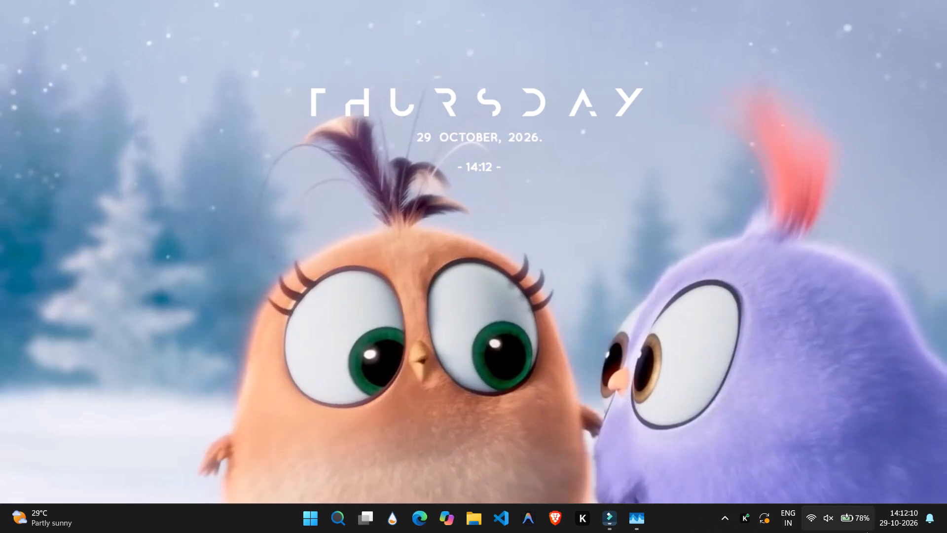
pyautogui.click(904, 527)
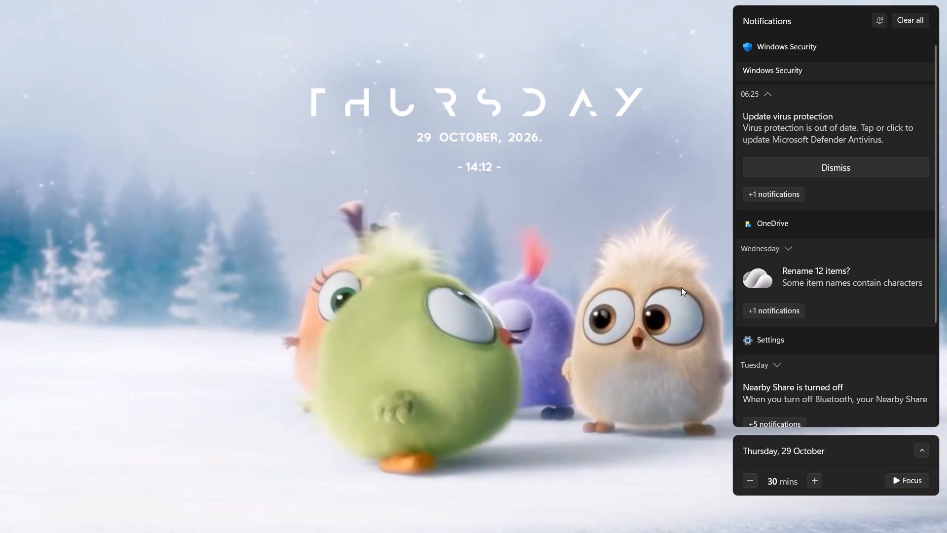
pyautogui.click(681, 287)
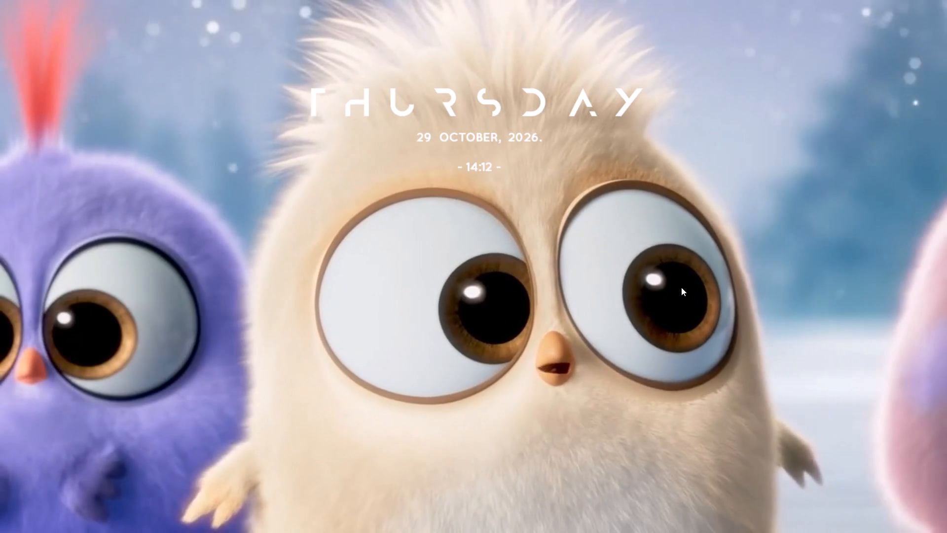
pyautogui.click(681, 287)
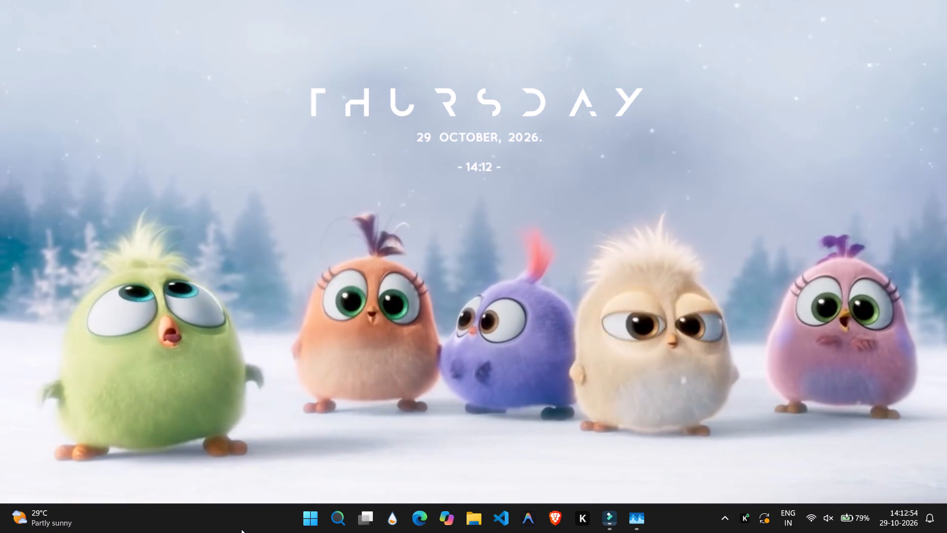
# Switch to the open Task Manager window to check the system's CPU and memory performance.
pyautogui.rightClick(241, 529)
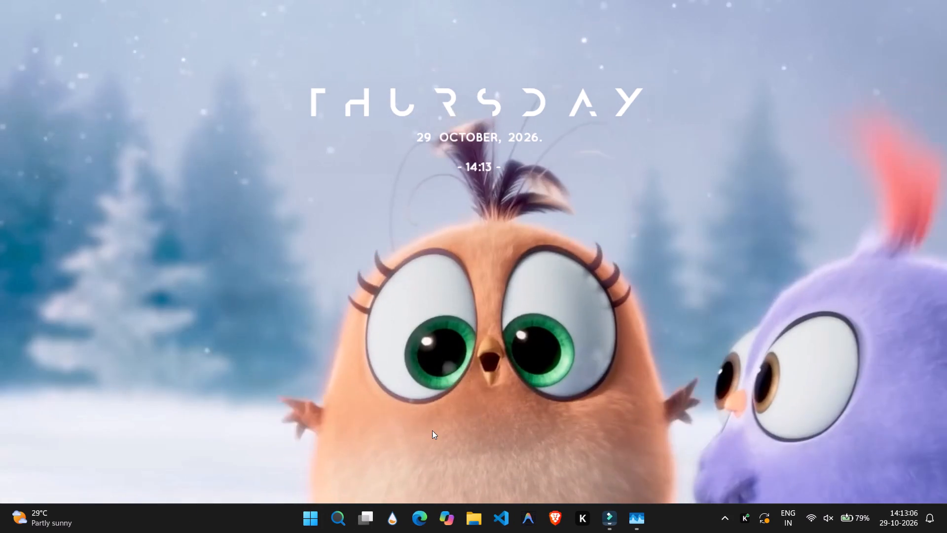
pyautogui.click(639, 520)
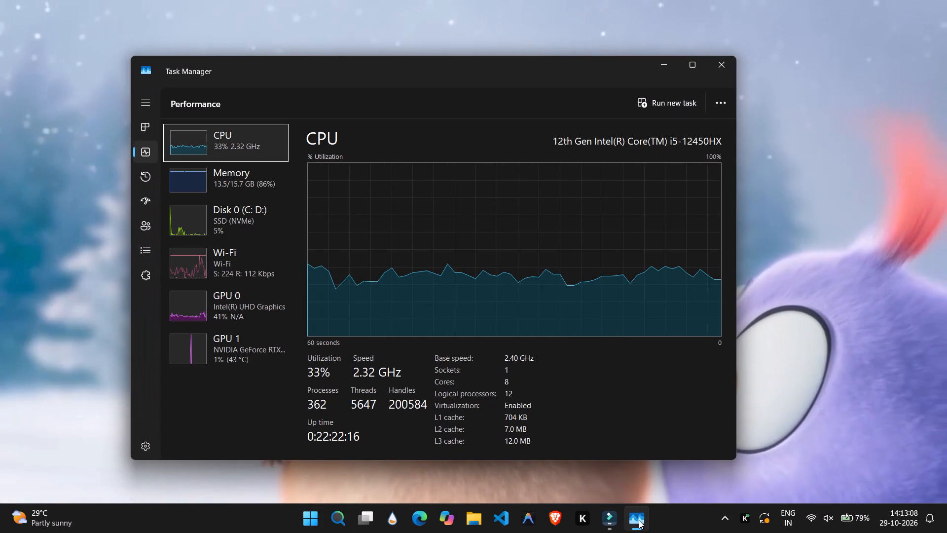
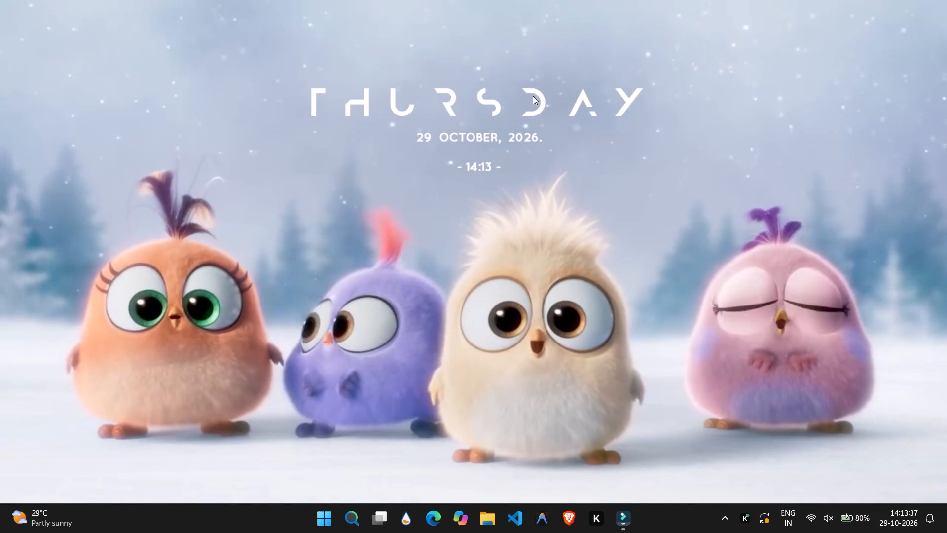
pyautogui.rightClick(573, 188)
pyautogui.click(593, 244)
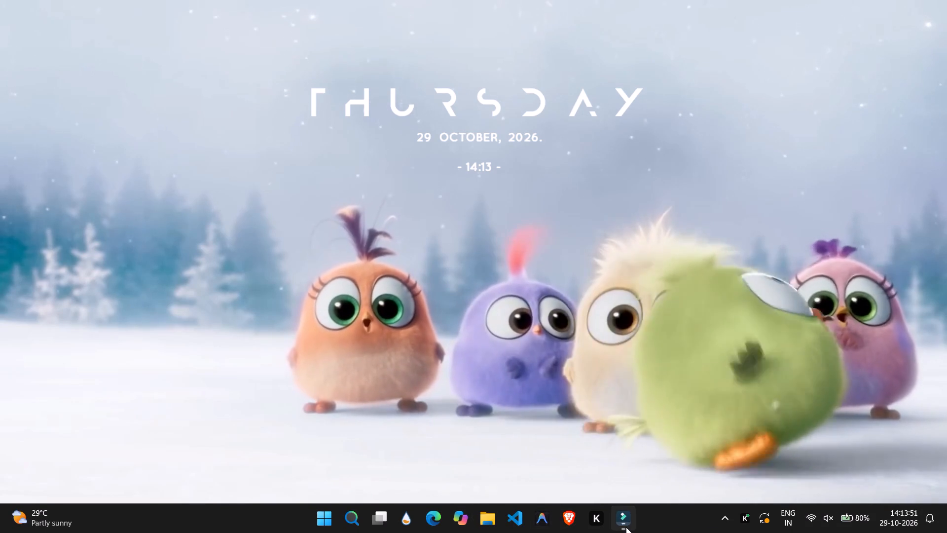
# Return to Filmora and enlarge the "Welcome to Nainital" title until the "N" stem fills about two-fifths of the preview's width.
pyautogui.click(626, 527)
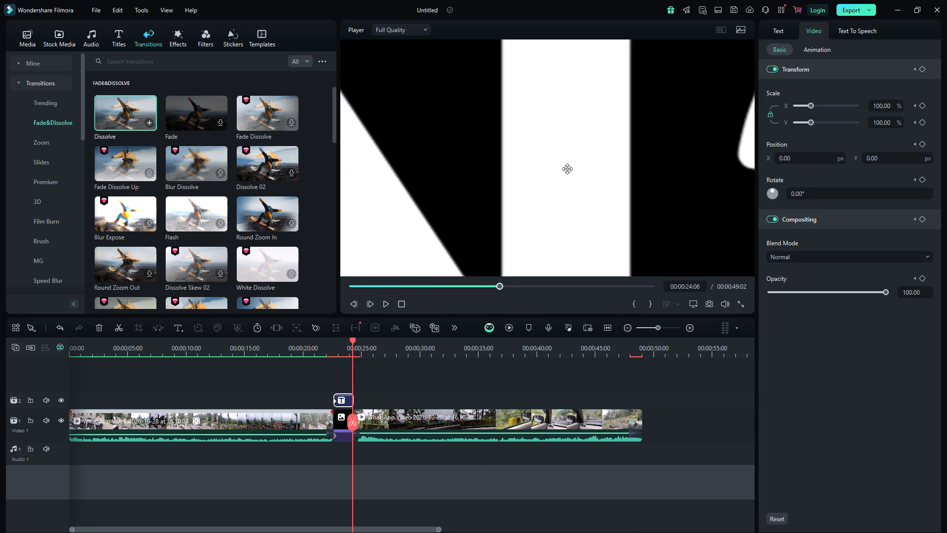
pyautogui.scroll(11, 567, 169)
pyautogui.keyDown('ctrl'); pyautogui.scroll(9, 567, 169); pyautogui.keyUp('ctrl')
pyautogui.keyDown('ctrl'); pyautogui.scroll(-5, 567, 169); pyautogui.keyUp('ctrl')
pyautogui.click(567, 169)
pyautogui.keyDown('ctrl'); pyautogui.scroll(5, 577, 173); pyautogui.keyUp('ctrl')
pyautogui.scroll(-3, 577, 173)
pyautogui.keyDown('ctrl'); pyautogui.scroll(4, 577, 173); pyautogui.keyUp('ctrl')
pyautogui.scroll(-7, 577, 173)
pyautogui.hscroll(-1, 577, 173)
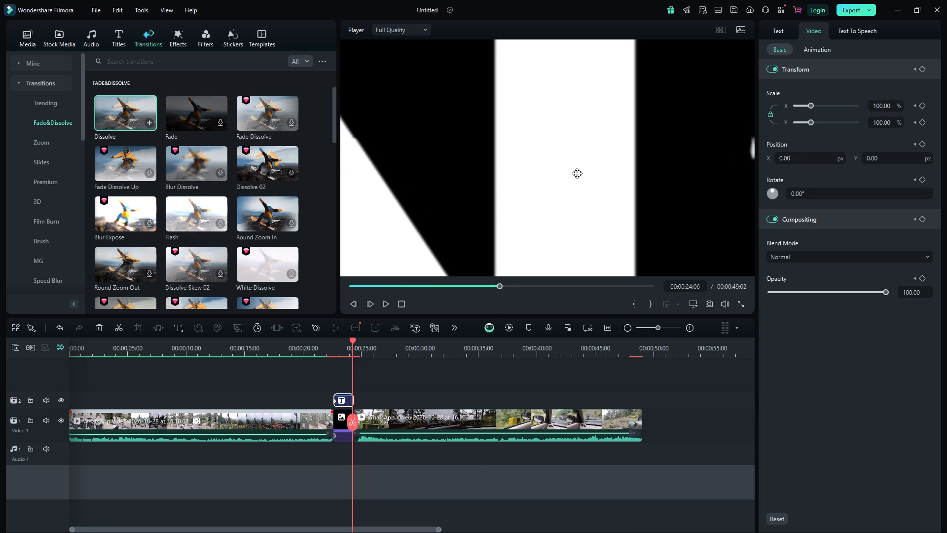
pyautogui.scroll(6, 577, 173)
pyautogui.keyDown('ctrl'); pyautogui.scroll(10, 577, 173); pyautogui.keyUp('ctrl')
pyautogui.hscroll(2, 577, 173)
pyautogui.scroll(2, 577, 173)
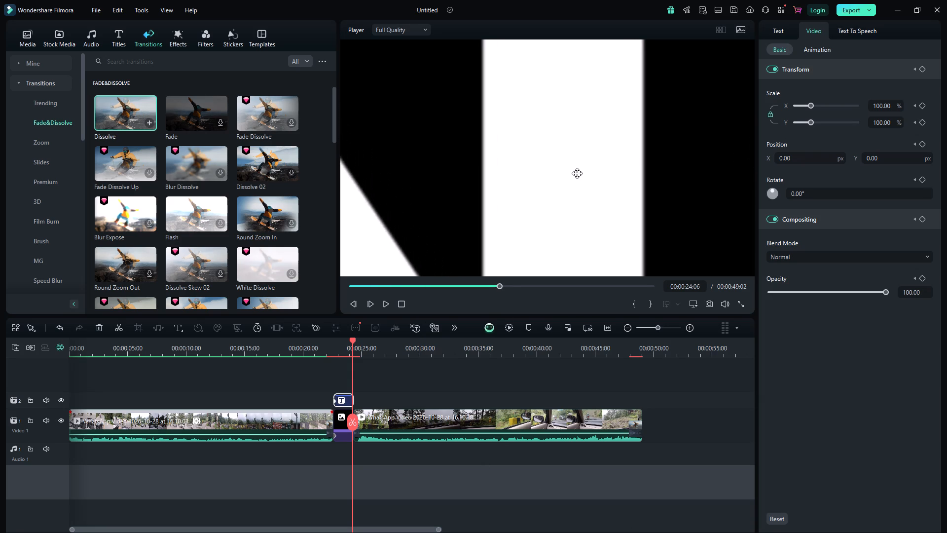
pyautogui.scroll(1, 577, 173)
pyautogui.hscroll(5, 577, 173)
pyautogui.hscroll(-1, 577, 173)
pyautogui.hscroll(1, 577, 173)
pyautogui.keyDown('ctrl'); pyautogui.scroll(1, 577, 173); pyautogui.keyUp('ctrl')
pyautogui.hscroll(4, 577, 173)
pyautogui.hscroll(-1, 577, 173)
pyautogui.hscroll(1, 577, 173)
pyautogui.keyDown('ctrl'); pyautogui.scroll(2, 577, 173); pyautogui.keyUp('ctrl')
pyautogui.hscroll(5, 577, 173)
pyautogui.keyDown('ctrl'); pyautogui.scroll(1, 577, 173); pyautogui.keyUp('ctrl')
pyautogui.hscroll(2, 577, 173)
pyautogui.scroll(1, 577, 173)
pyautogui.hscroll(1, 577, 173)
pyautogui.scroll(1, 577, 173)
pyautogui.hscroll(1, 577, 173)
pyautogui.scroll(1, 577, 173)
pyautogui.hscroll(1, 577, 173)
pyautogui.scroll(1, 577, 173)
pyautogui.hscroll(1, 577, 173)
pyautogui.scroll(1, 577, 173)
pyautogui.hscroll(1, 577, 173)
pyautogui.scroll(1, 577, 173)
pyautogui.hscroll(1, 577, 173)
pyautogui.scroll(1, 577, 173)
pyautogui.hscroll(1, 577, 173)
pyautogui.scroll(1, 577, 173)
pyautogui.hscroll(1, 577, 173)
pyautogui.scroll(1, 577, 173)
pyautogui.hscroll(1, 577, 173)
pyautogui.scroll(1, 577, 173)
pyautogui.hscroll(1, 577, 173)
pyautogui.scroll(-1, 0, 0)
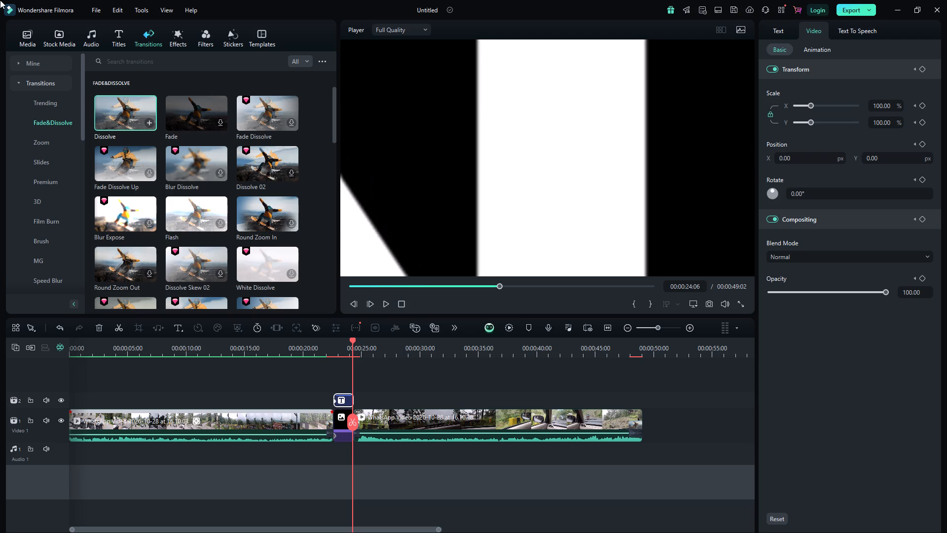
# Nudge the title to centre the "N" stem and enlarge it until the stem fills about half the preview's width.
pyautogui.moveTo(594, 162); pyautogui.dragTo(581, 167)
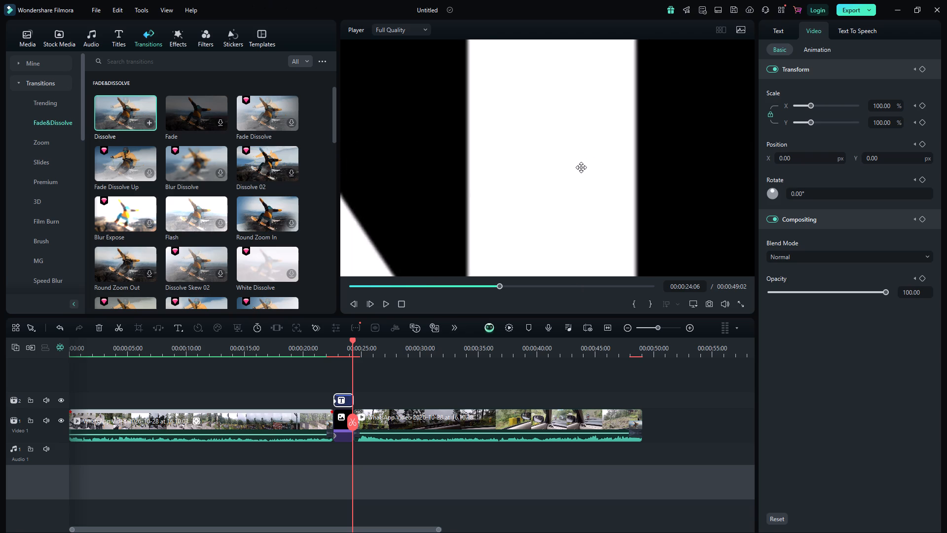
pyautogui.moveTo(581, 167); pyautogui.dragTo(577, 167)
pyautogui.keyDown('ctrl'); pyautogui.scroll(12, 577, 167); pyautogui.keyUp('ctrl')
pyautogui.keyDown('ctrl'); pyautogui.scroll(-3, 577, 167); pyautogui.keyUp('ctrl')
pyautogui.scroll(6, 577, 167)
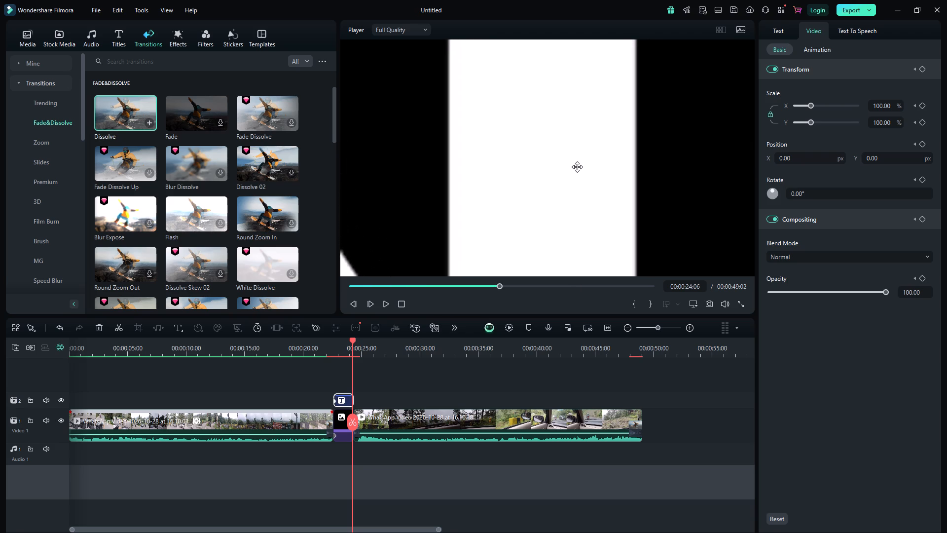
pyautogui.scroll(3, 577, 167)
pyautogui.keyDown('ctrl'); pyautogui.scroll(6, 577, 167); pyautogui.keyUp('ctrl')
pyautogui.scroll(9, 577, 167)
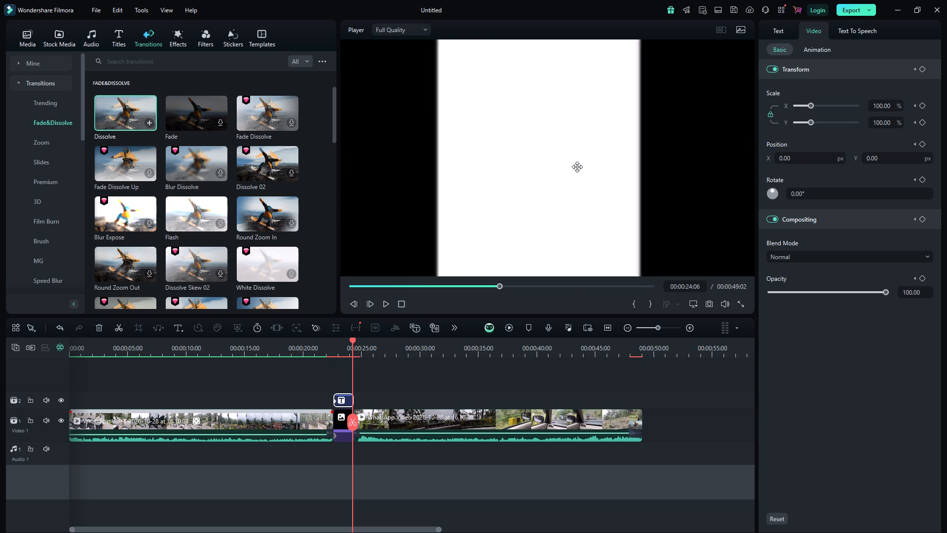
pyautogui.scroll(18, 577, 167)
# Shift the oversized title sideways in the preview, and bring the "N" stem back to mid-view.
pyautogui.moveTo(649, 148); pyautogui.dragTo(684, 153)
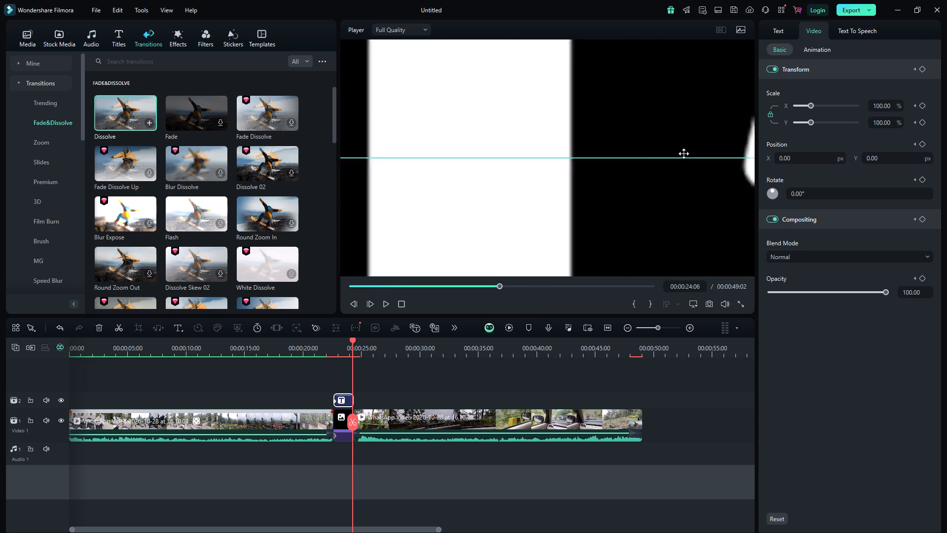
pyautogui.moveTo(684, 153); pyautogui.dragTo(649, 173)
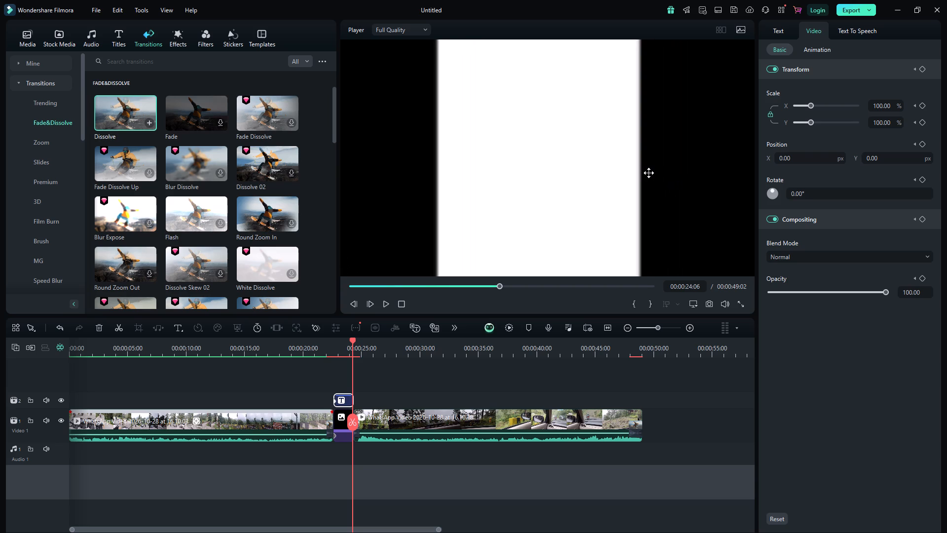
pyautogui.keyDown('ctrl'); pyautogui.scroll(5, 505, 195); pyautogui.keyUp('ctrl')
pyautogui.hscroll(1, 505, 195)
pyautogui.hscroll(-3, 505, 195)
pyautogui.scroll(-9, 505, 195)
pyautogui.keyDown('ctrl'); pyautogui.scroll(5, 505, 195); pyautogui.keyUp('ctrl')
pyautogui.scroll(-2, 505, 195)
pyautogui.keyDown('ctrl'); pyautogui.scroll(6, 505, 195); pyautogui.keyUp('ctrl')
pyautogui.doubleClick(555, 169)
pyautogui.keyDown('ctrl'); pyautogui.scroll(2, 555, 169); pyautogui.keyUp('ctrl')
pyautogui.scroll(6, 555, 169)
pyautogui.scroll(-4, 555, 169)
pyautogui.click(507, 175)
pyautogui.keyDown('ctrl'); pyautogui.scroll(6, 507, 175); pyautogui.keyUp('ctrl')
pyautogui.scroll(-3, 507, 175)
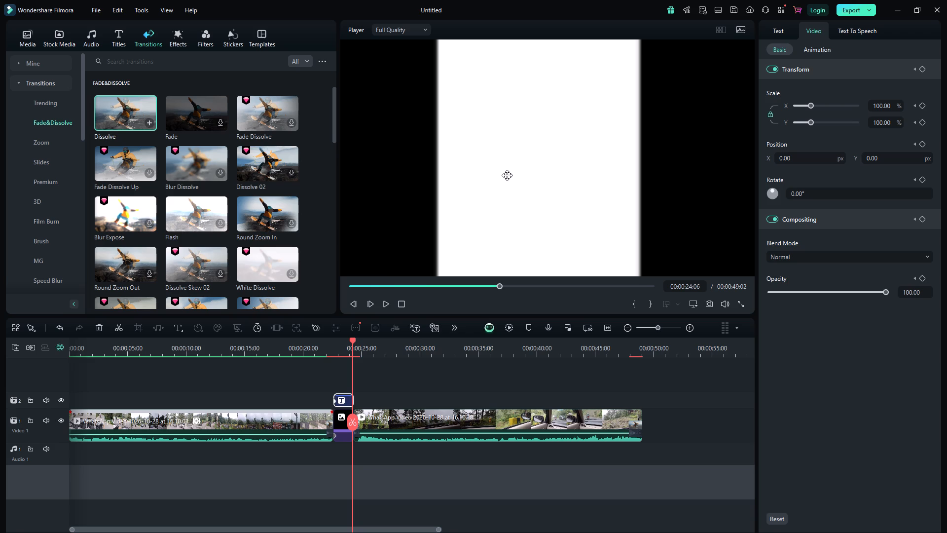
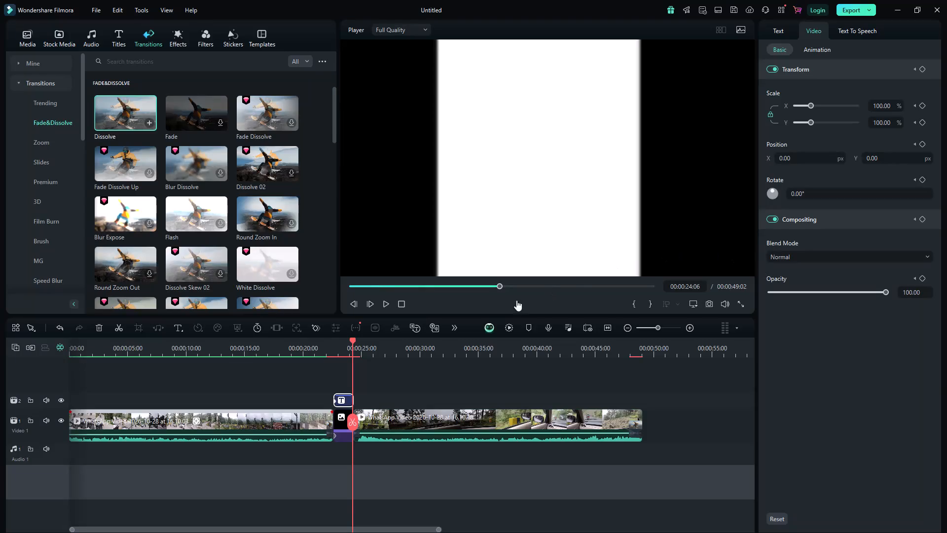
# Add a keyframe to the "Welcome to Nainital" title near its end, at 00:00:24:07.
pyautogui.click(352, 337)
pyautogui.moveTo(354, 339); pyautogui.dragTo(328, 339)
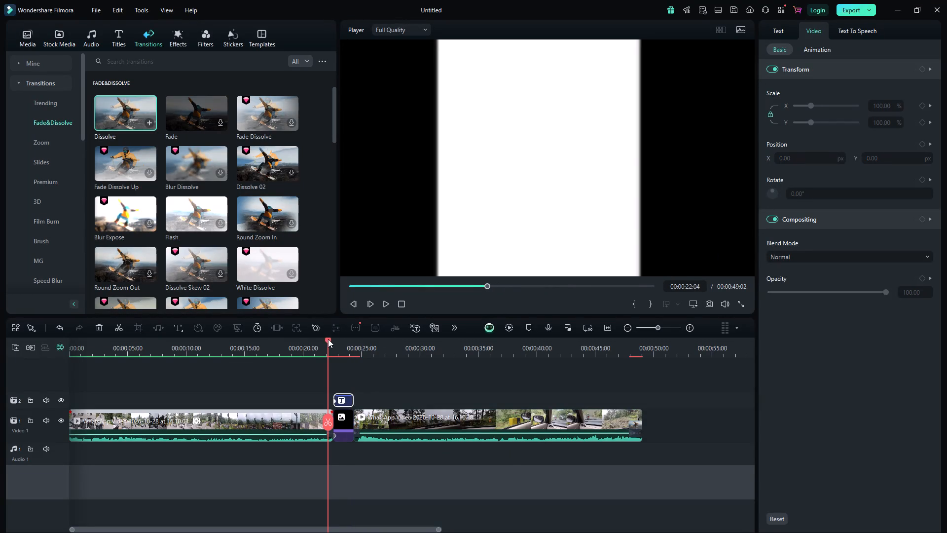
pyautogui.moveTo(328, 339); pyautogui.dragTo(329, 355)
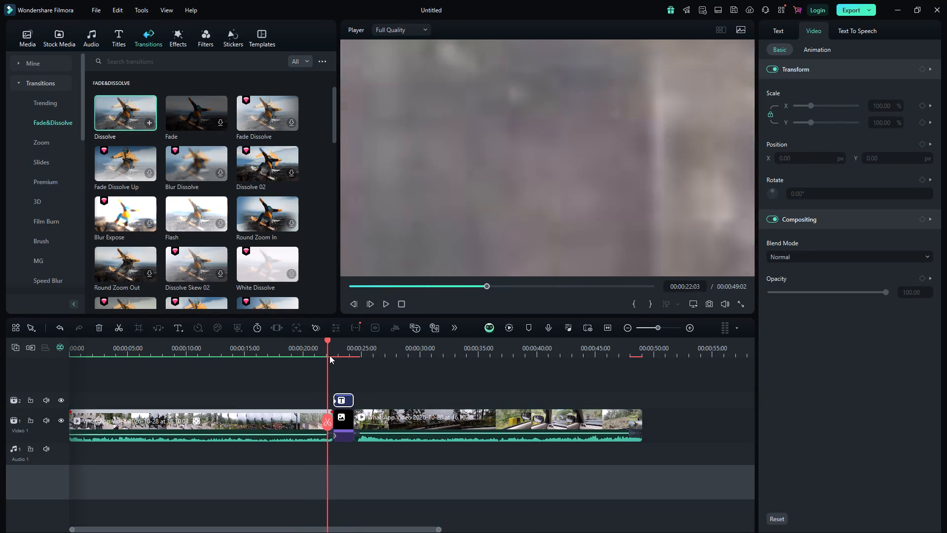
pyautogui.moveTo(329, 355); pyautogui.dragTo(353, 354)
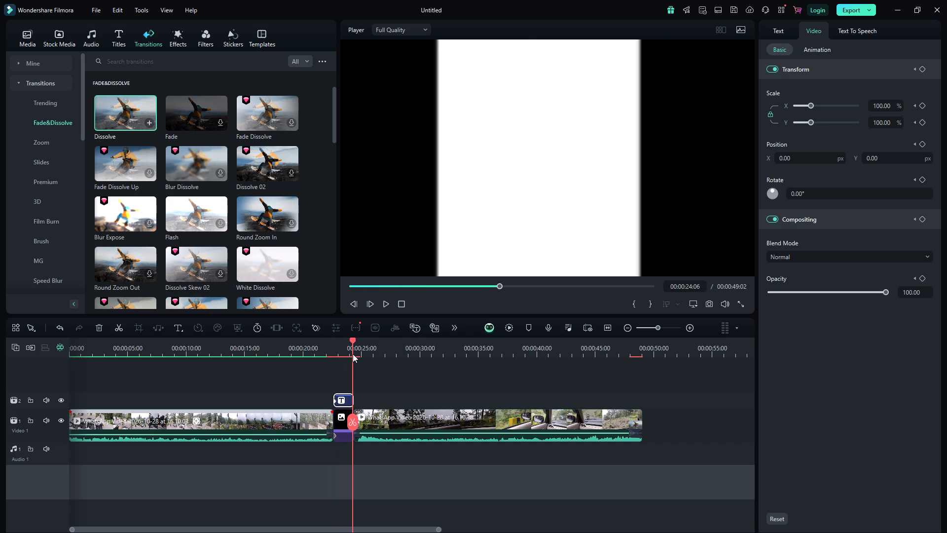
pyautogui.moveTo(353, 354); pyautogui.dragTo(353, 354)
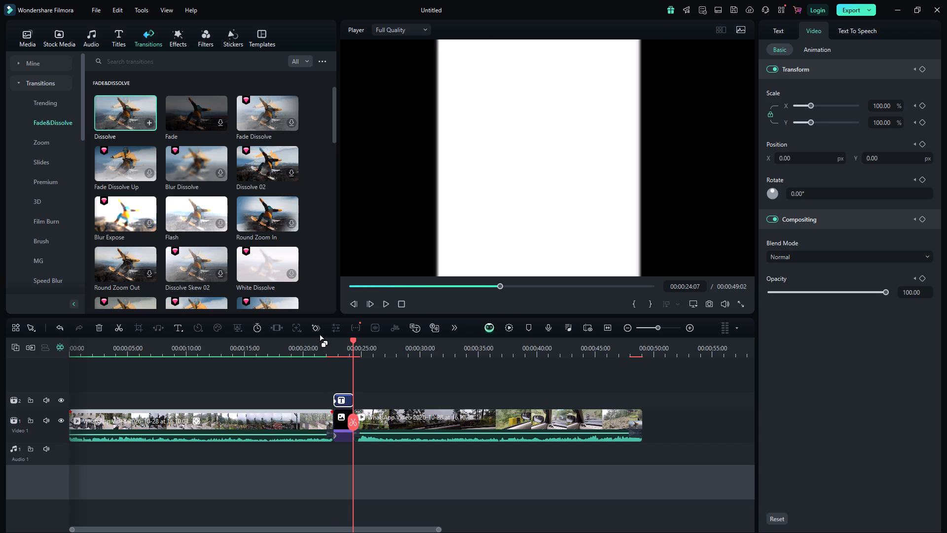
pyautogui.click(316, 329)
# Return to the title's starting keyframe at 00:00:22:15.
pyautogui.click(351, 335)
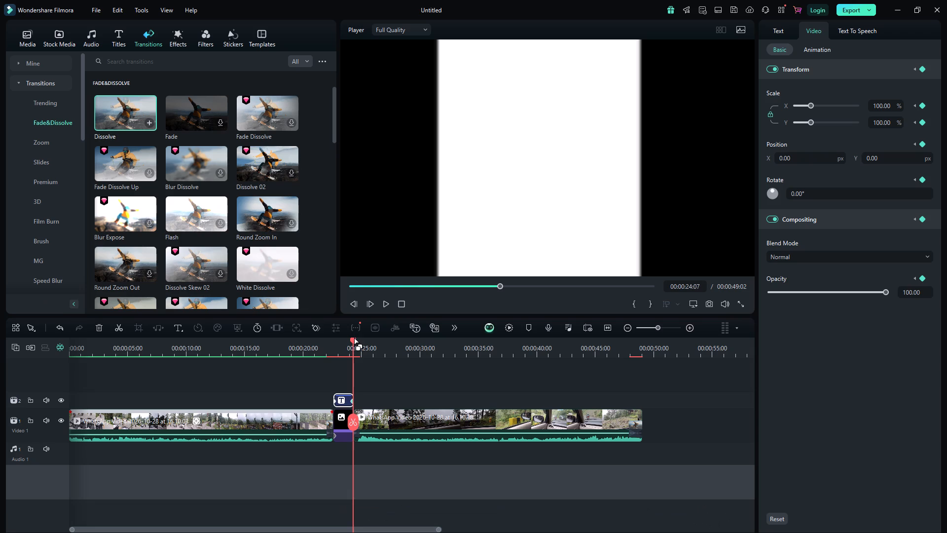
pyautogui.click(352, 337)
pyautogui.moveTo(351, 339); pyautogui.dragTo(315, 355)
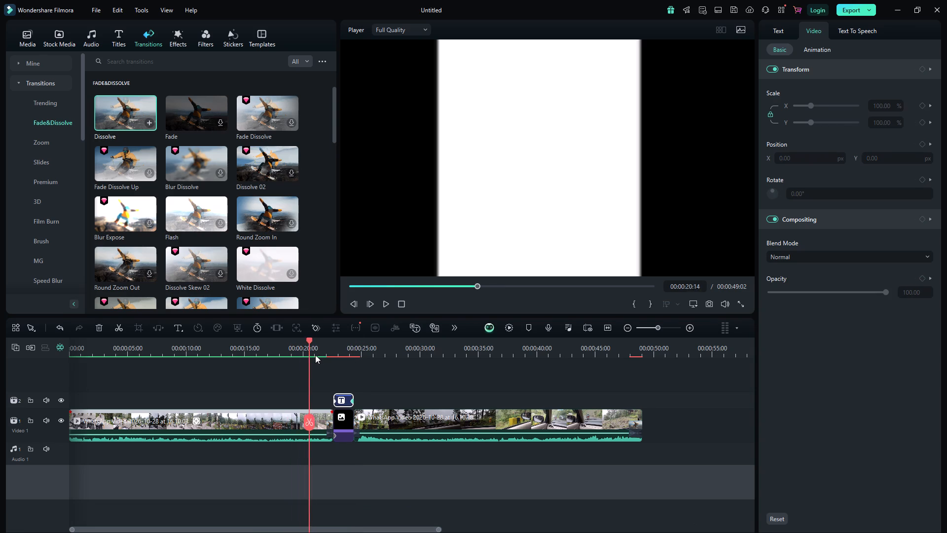
pyautogui.moveTo(315, 355); pyautogui.dragTo(332, 347)
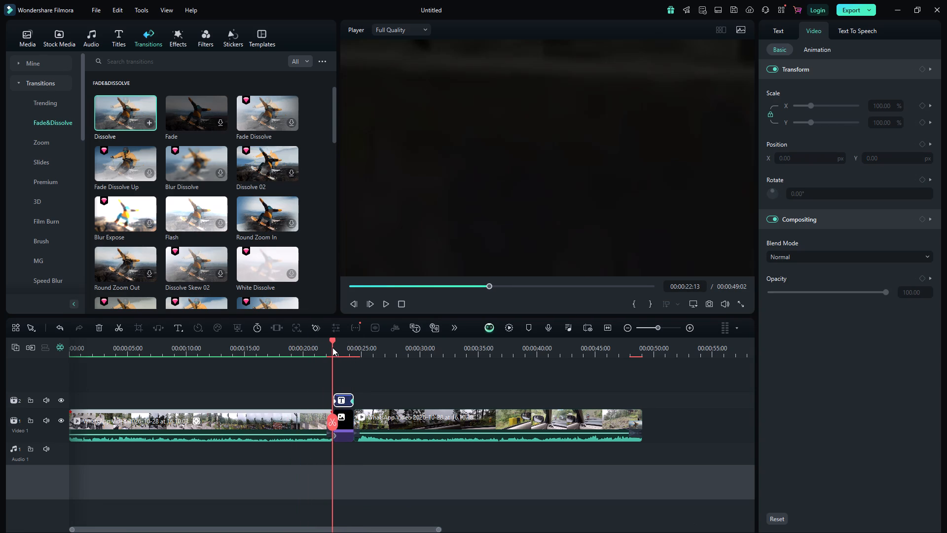
pyautogui.moveTo(332, 347); pyautogui.dragTo(334, 347)
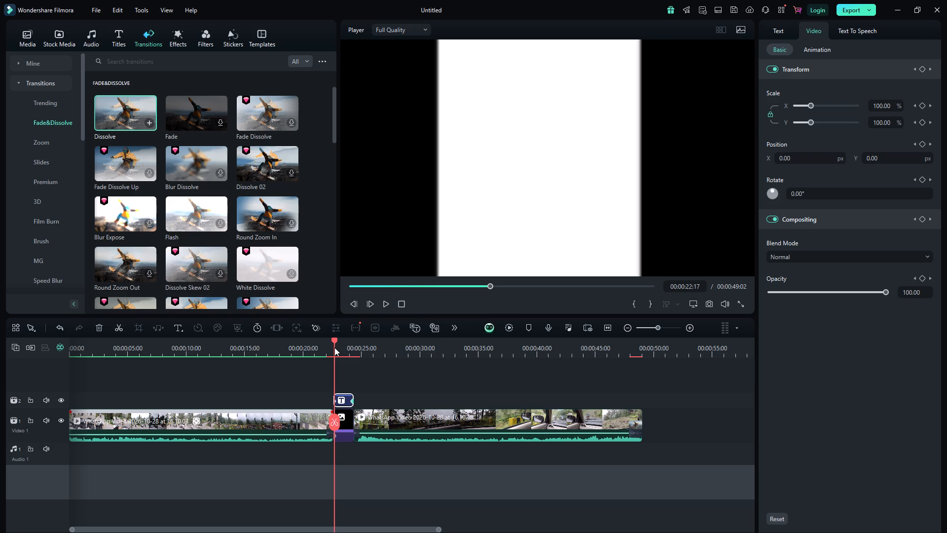
pyautogui.moveTo(334, 347); pyautogui.dragTo(334, 348)
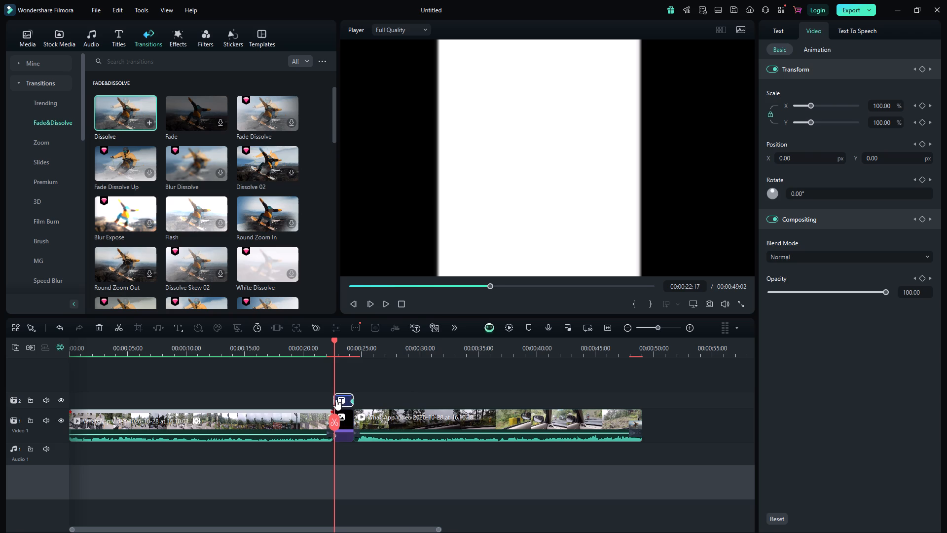
pyautogui.click(334, 398)
pyautogui.click(334, 398)
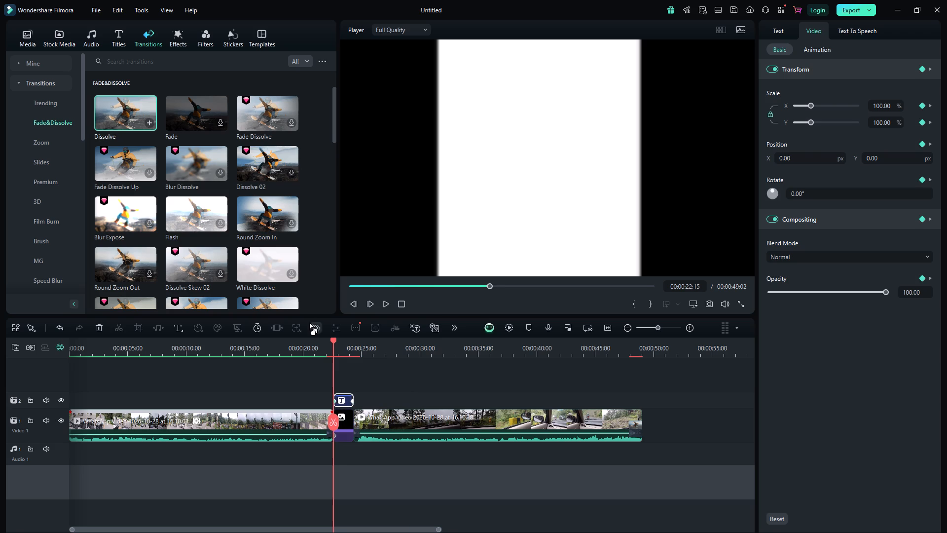
pyautogui.click(311, 325)
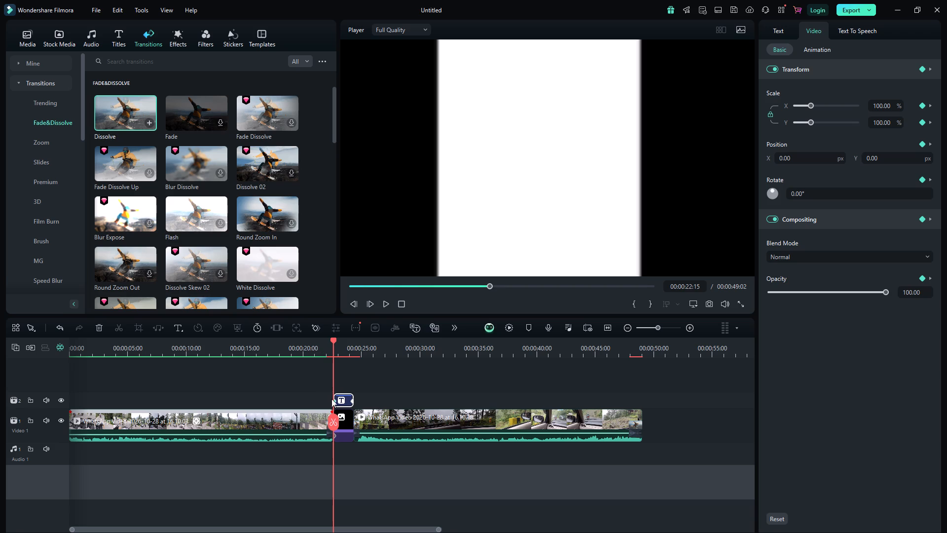
pyautogui.click(334, 400)
pyautogui.keyDown('ctrl'); pyautogui.scroll(-7, 513, 140); pyautogui.keyUp('ctrl')
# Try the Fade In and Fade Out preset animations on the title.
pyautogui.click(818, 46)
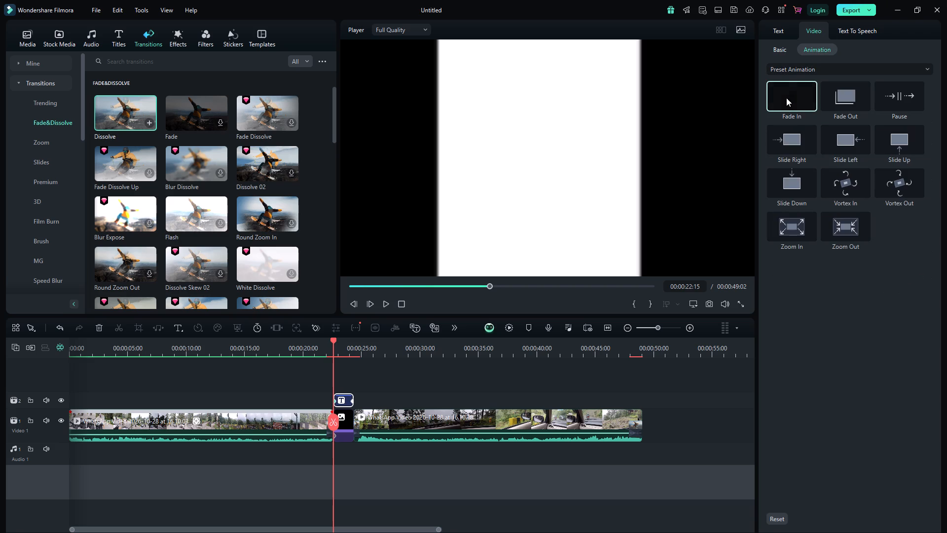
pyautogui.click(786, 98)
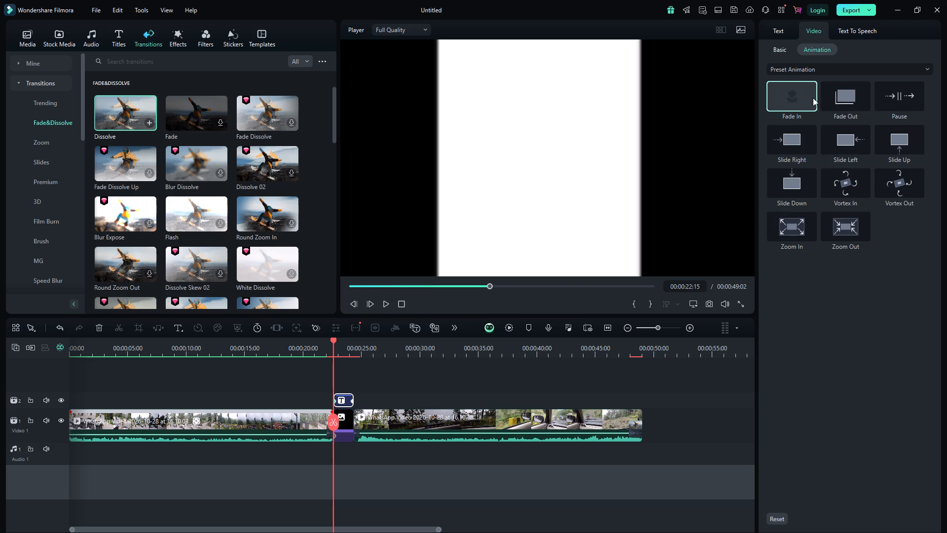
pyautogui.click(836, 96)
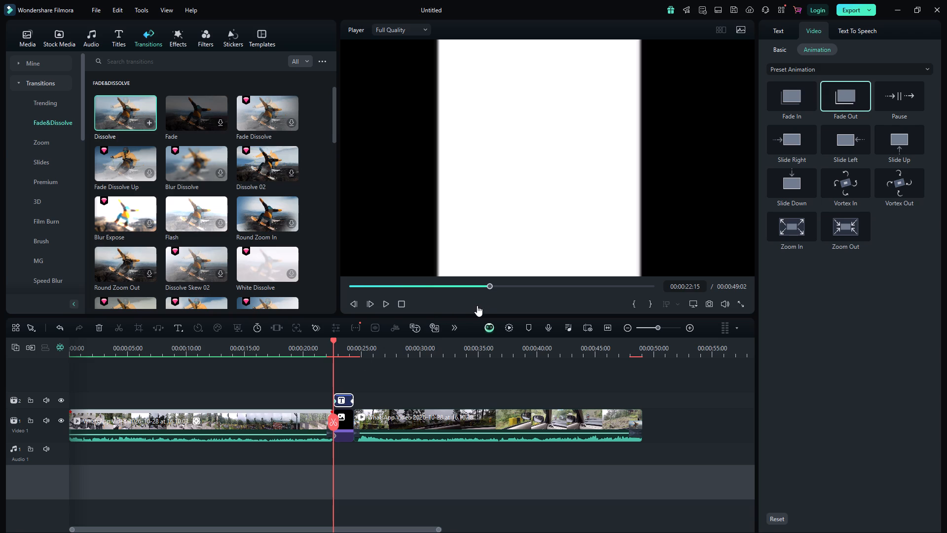
# Play back the section leading into the title from 00:00:20:11, stopping partway through the title at 00:00:23:07.
pyautogui.click(477, 286)
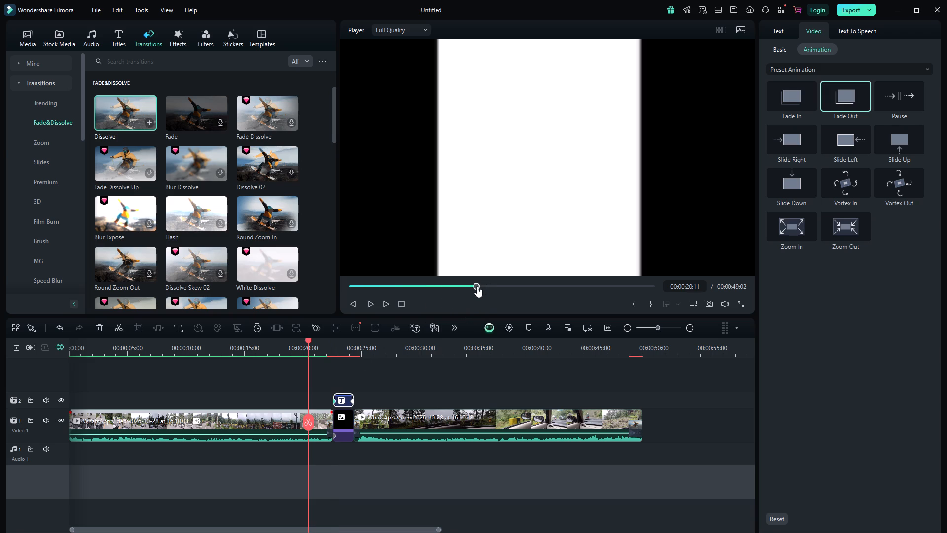
pyautogui.click(384, 302)
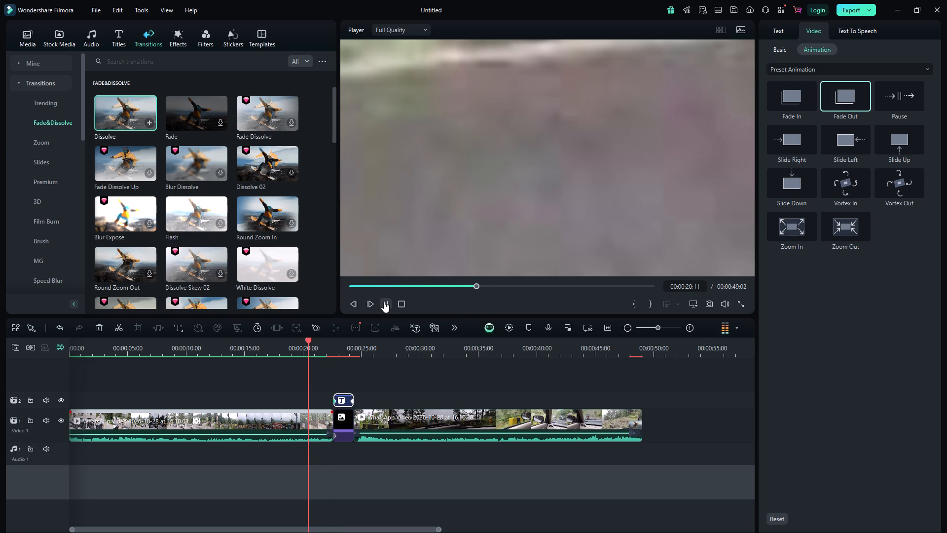
pyautogui.click(384, 302)
pyautogui.click(384, 302)
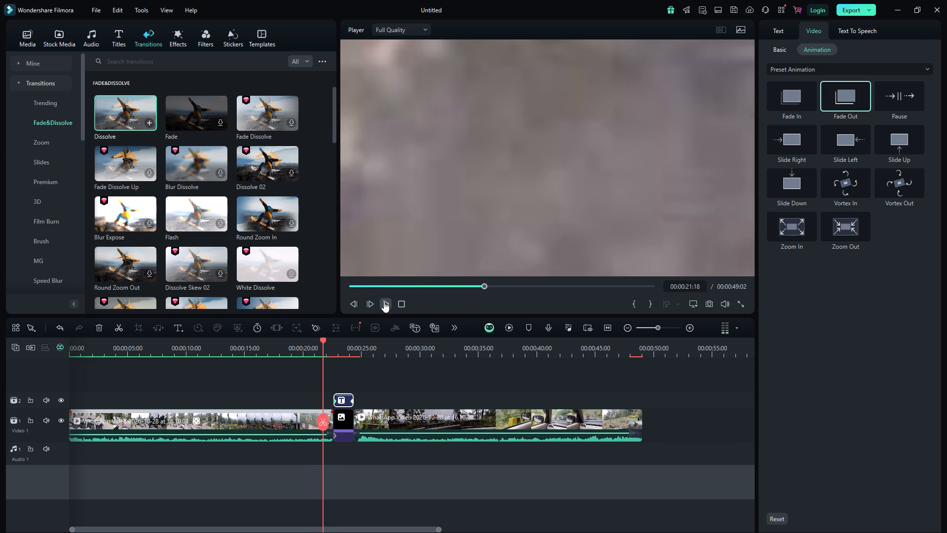
pyautogui.click(384, 302)
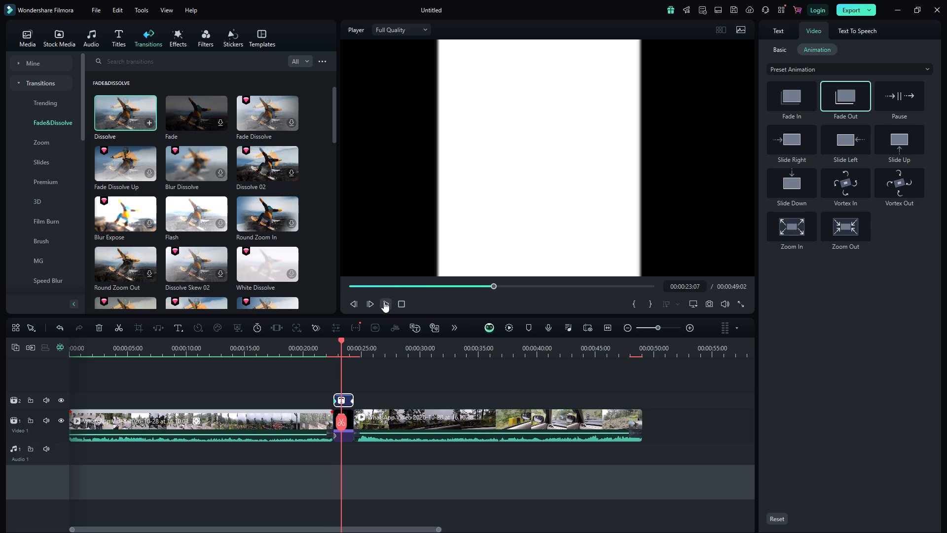
# Zoom the preview far out from the "N" stem until the title's entire bounding box fits in view.
pyautogui.keyDown('ctrl'); pyautogui.scroll(-5, 467, 189); pyautogui.keyUp('ctrl')
pyautogui.click(591, 145)
pyautogui.click(537, 174)
pyautogui.keyDown('ctrl'); pyautogui.scroll(-13, 537, 174); pyautogui.keyUp('ctrl')
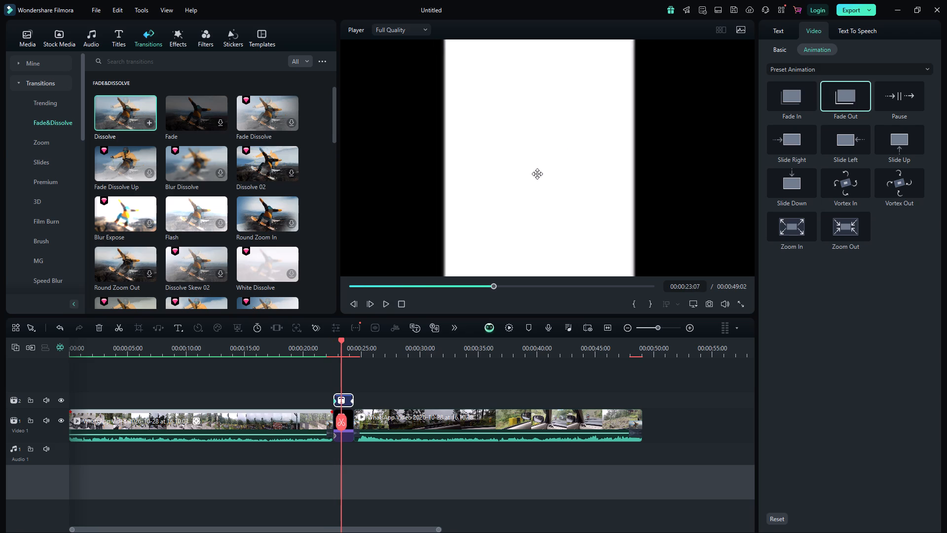
pyautogui.keyDown('ctrl'); pyautogui.scroll(-15, 537, 174); pyautogui.keyUp('ctrl')
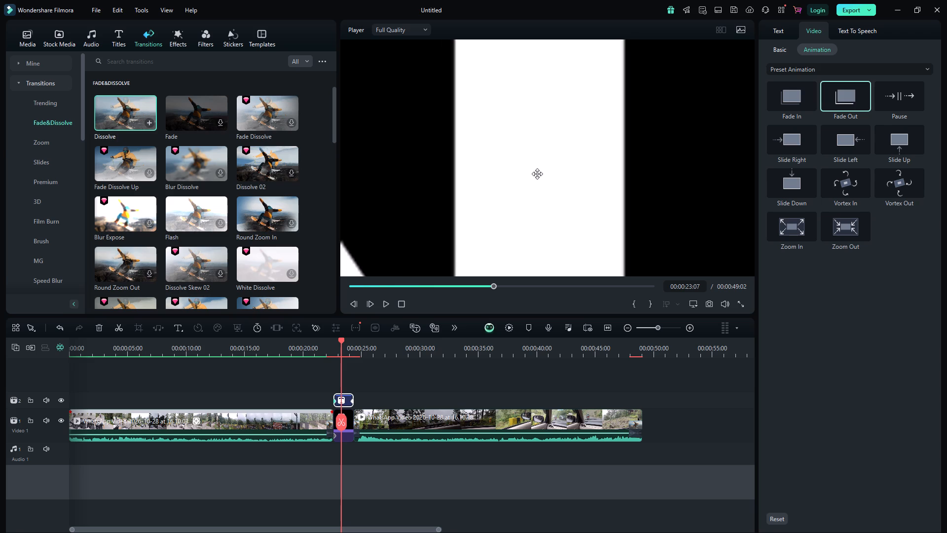
pyautogui.keyDown('ctrl'); pyautogui.scroll(-16, 537, 174); pyautogui.keyUp('ctrl')
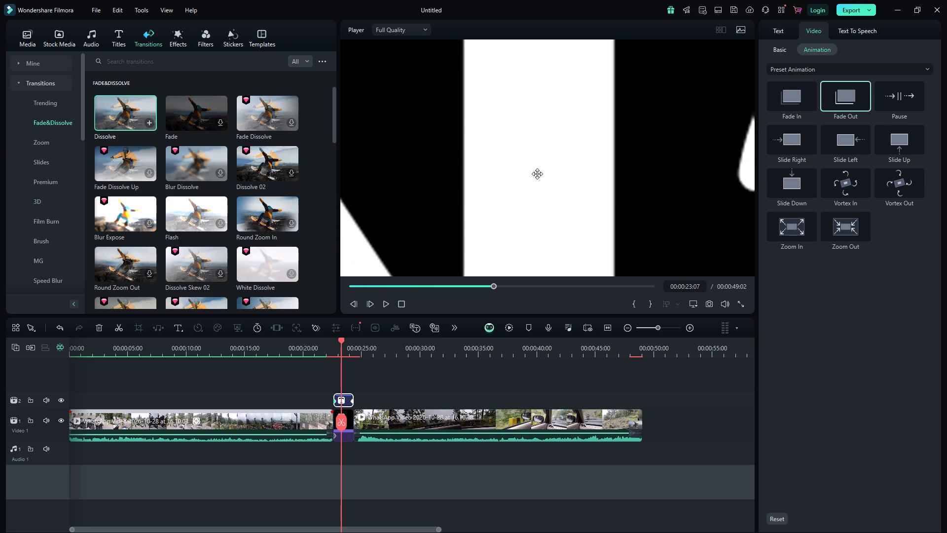
pyautogui.keyDown('ctrl'); pyautogui.scroll(-18, 537, 174); pyautogui.keyUp('ctrl')
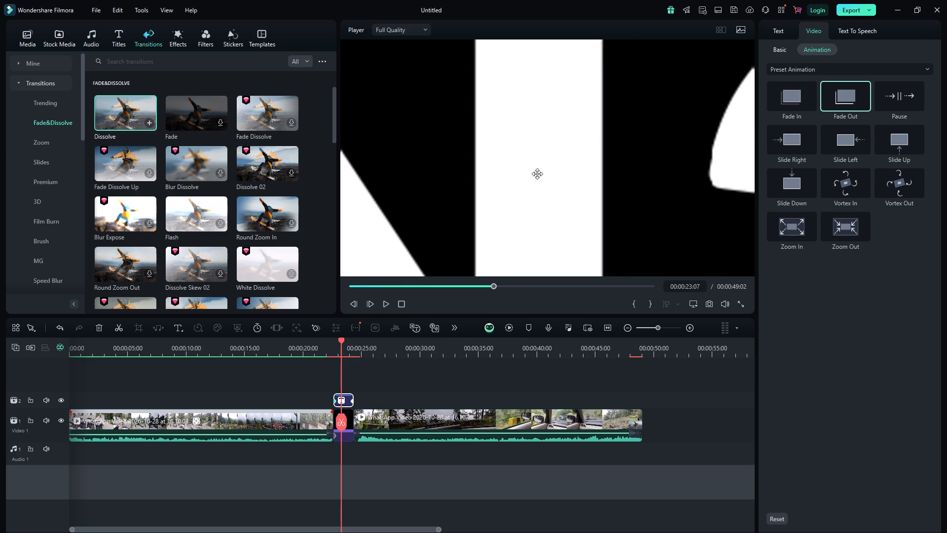
pyautogui.keyDown('ctrl'); pyautogui.scroll(-11, 537, 174); pyautogui.keyUp('ctrl')
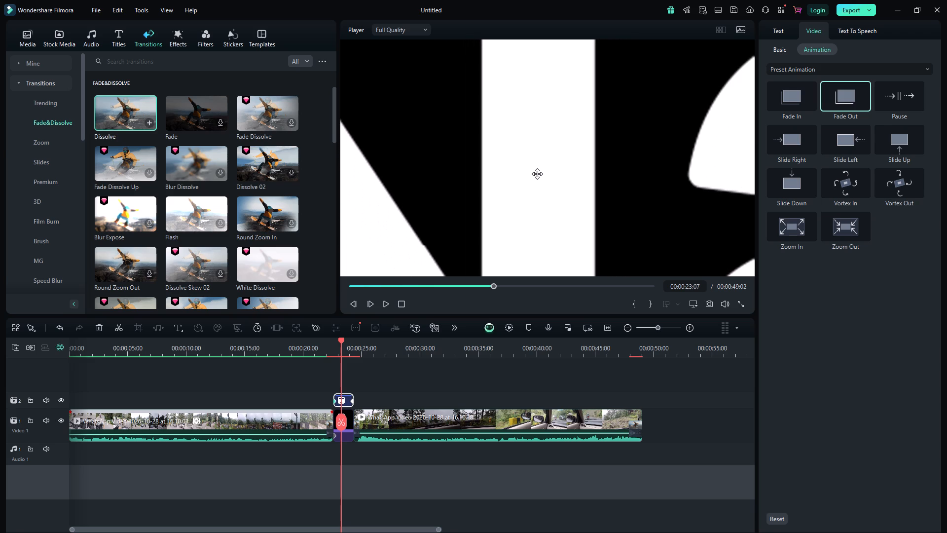
pyautogui.keyDown('ctrl'); pyautogui.scroll(-18, 537, 174); pyautogui.keyUp('ctrl')
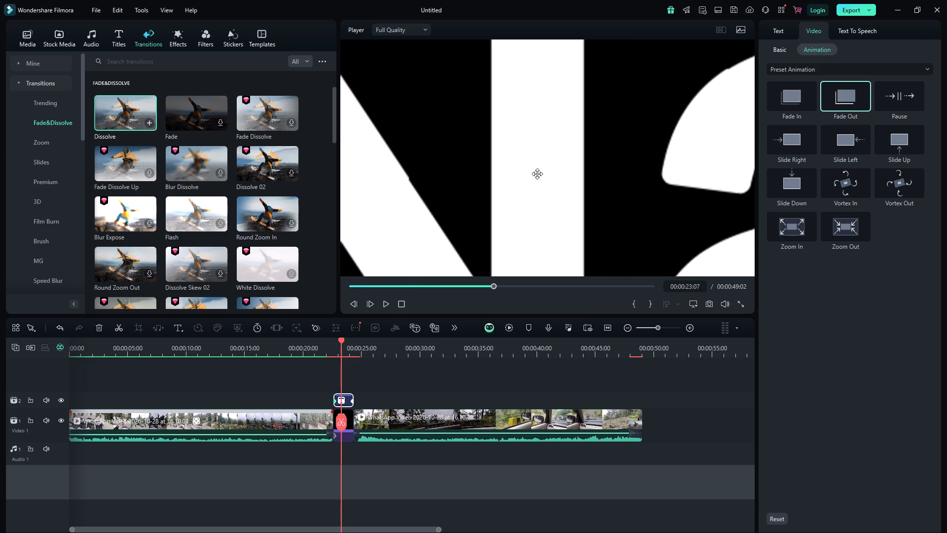
pyautogui.keyDown('ctrl'); pyautogui.scroll(-11, 537, 174); pyautogui.keyUp('ctrl')
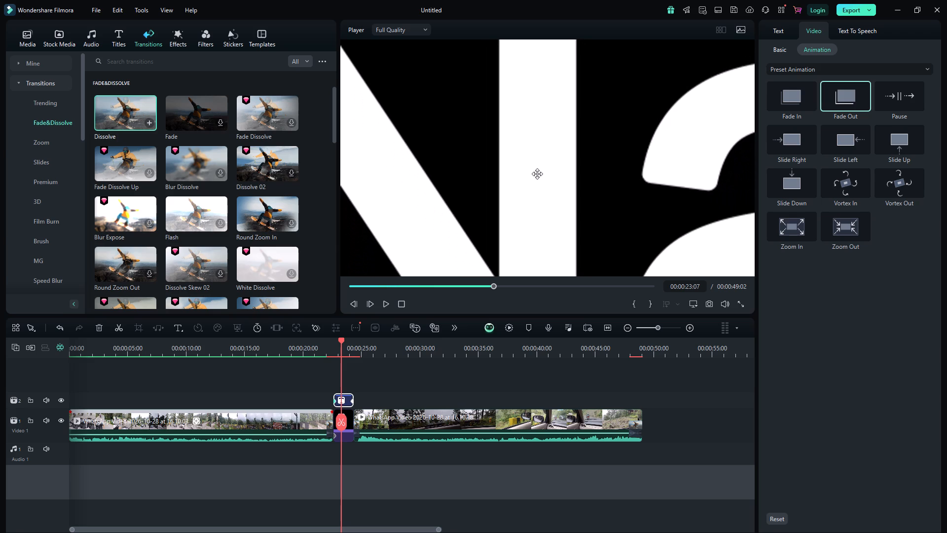
pyautogui.keyDown('ctrl'); pyautogui.scroll(-8, 537, 174); pyautogui.keyUp('ctrl')
pyautogui.hscroll(-6, 537, 174)
pyautogui.keyDown('ctrl'); pyautogui.scroll(-15, 537, 174); pyautogui.keyUp('ctrl')
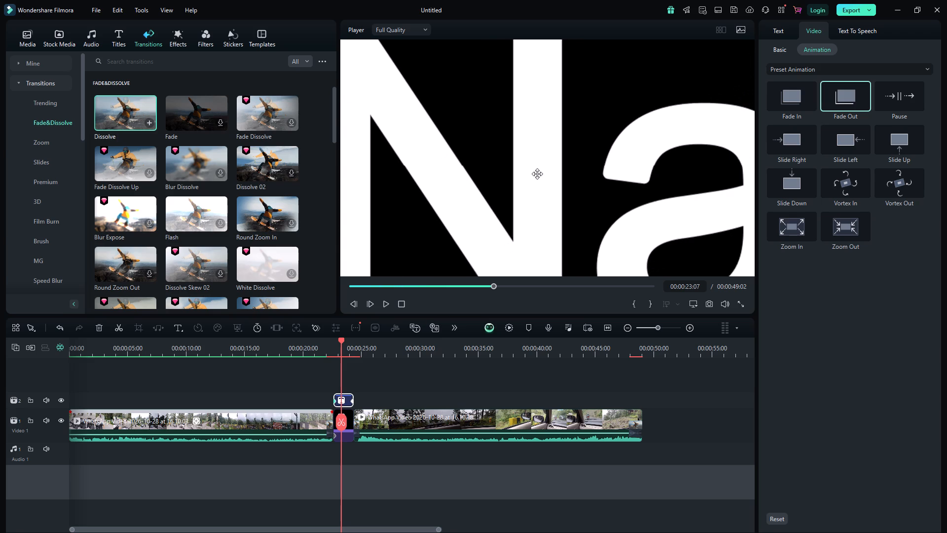
pyautogui.keyDown('ctrl'); pyautogui.scroll(-12, 537, 174); pyautogui.keyUp('ctrl')
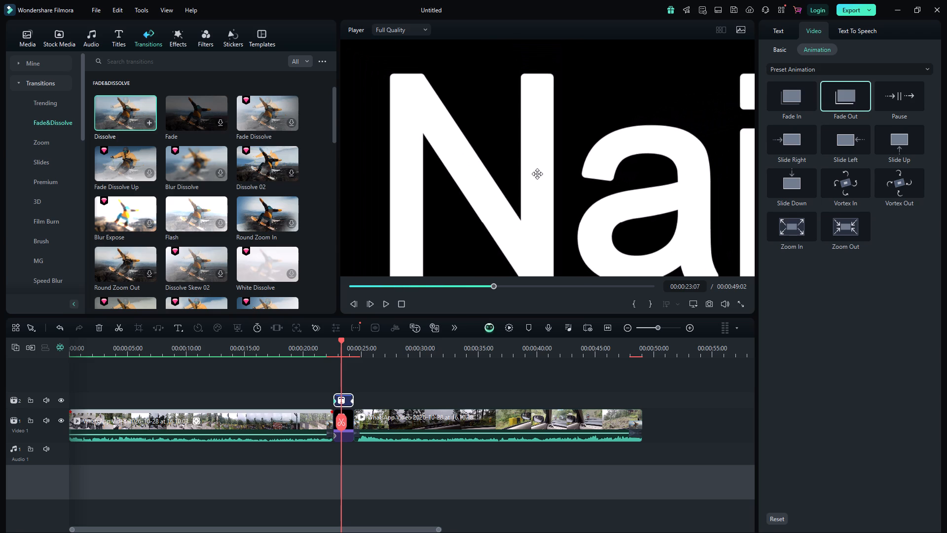
pyautogui.keyDown('ctrl'); pyautogui.scroll(-19, 537, 174); pyautogui.keyUp('ctrl')
pyautogui.keyDown('ctrl'); pyautogui.scroll(-5, 537, 174); pyautogui.keyUp('ctrl')
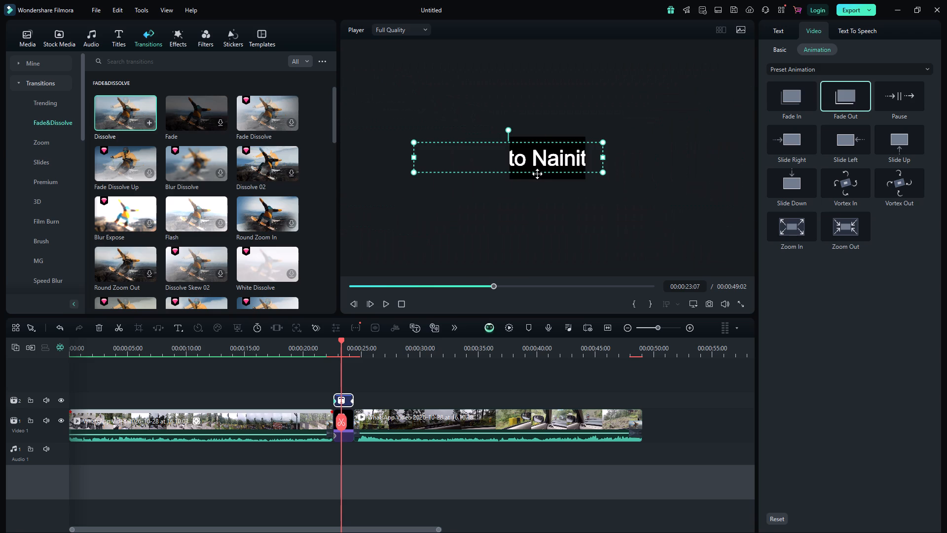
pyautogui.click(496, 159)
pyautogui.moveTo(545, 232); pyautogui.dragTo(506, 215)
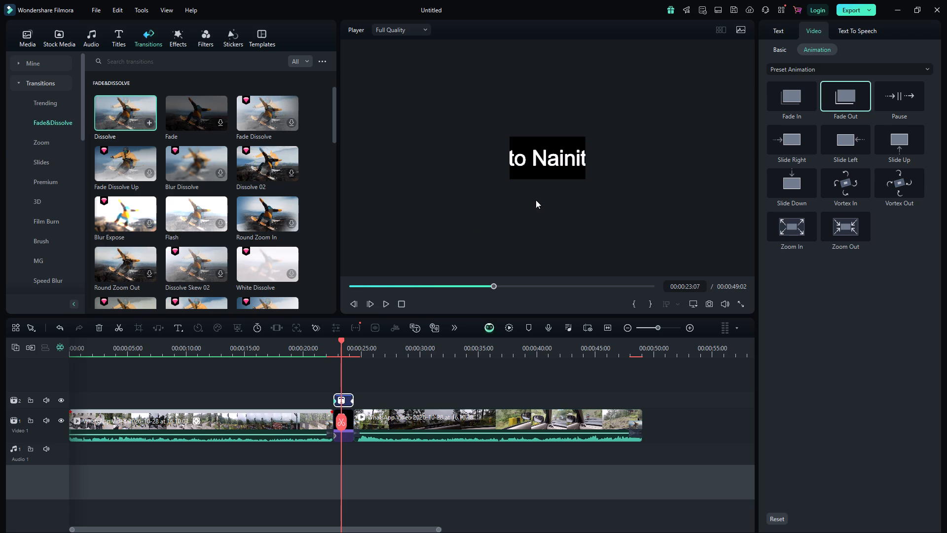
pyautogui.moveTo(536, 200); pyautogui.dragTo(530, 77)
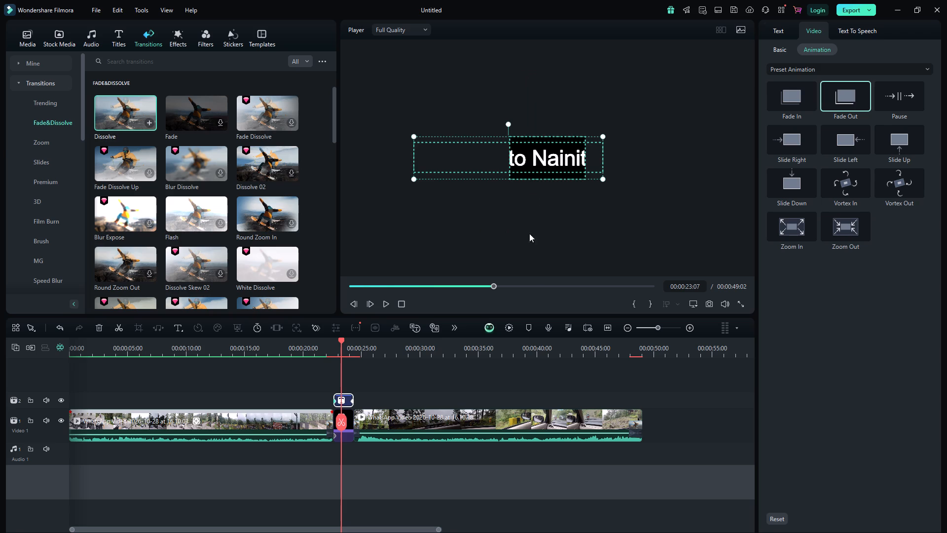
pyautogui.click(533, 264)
# At 00:00:21:19, scale the first video clip freehand in the preview, leaving it slightly smaller than the frame height.
pyautogui.click(486, 283)
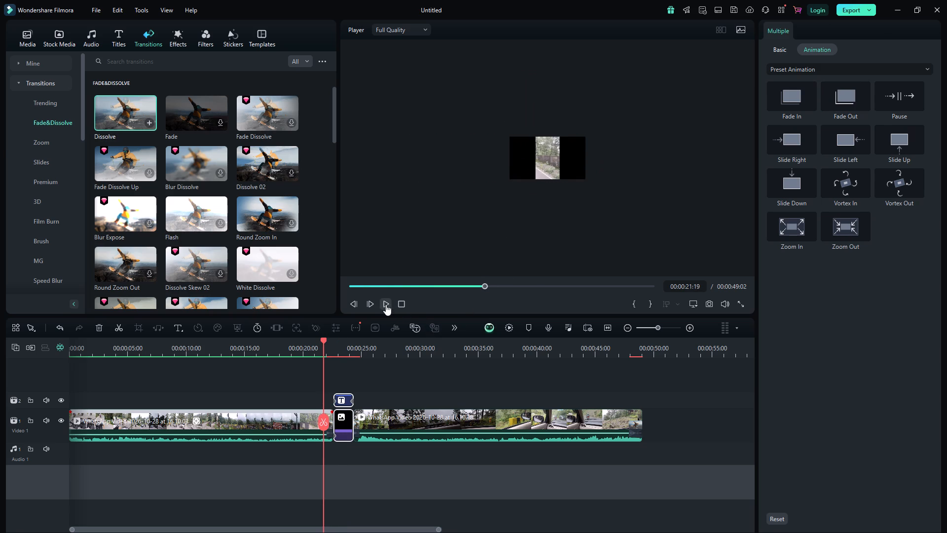
pyautogui.hscroll(-1, 537, 175)
pyautogui.keyDown('ctrl'); pyautogui.scroll(6, 537, 175); pyautogui.keyUp('ctrl')
pyautogui.scroll(5, 537, 175)
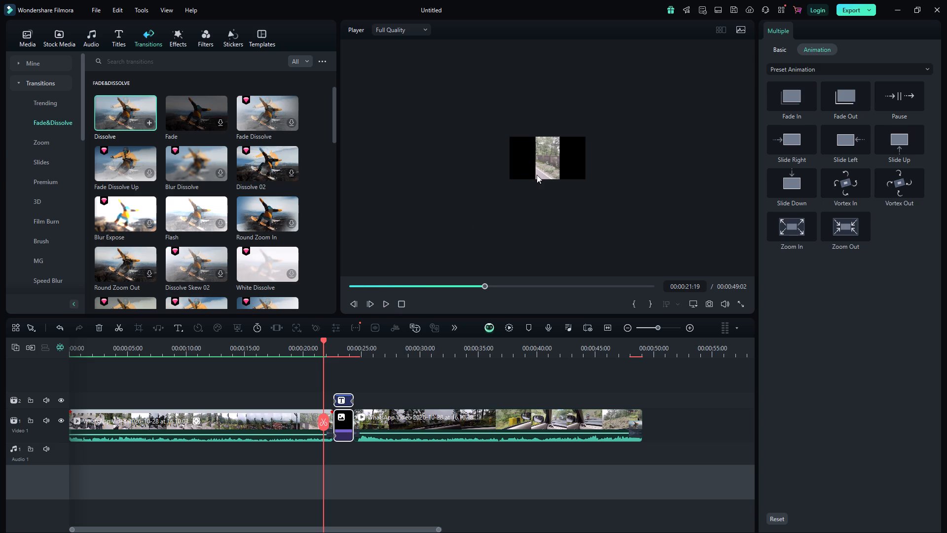
pyautogui.scroll(2, 575, 136)
pyautogui.moveTo(583, 176); pyautogui.dragTo(599, 187)
pyautogui.click(599, 187)
pyautogui.click(544, 165)
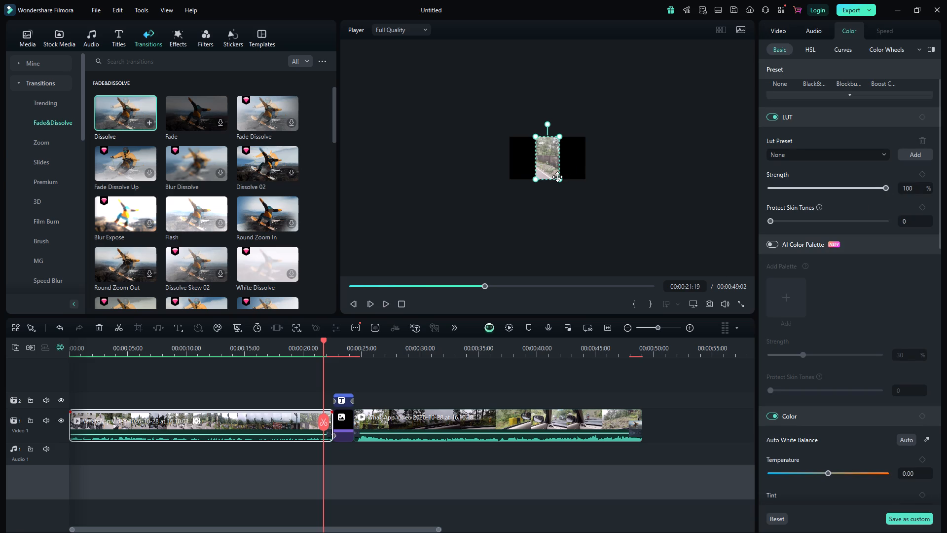
pyautogui.moveTo(560, 180); pyautogui.dragTo(564, 171)
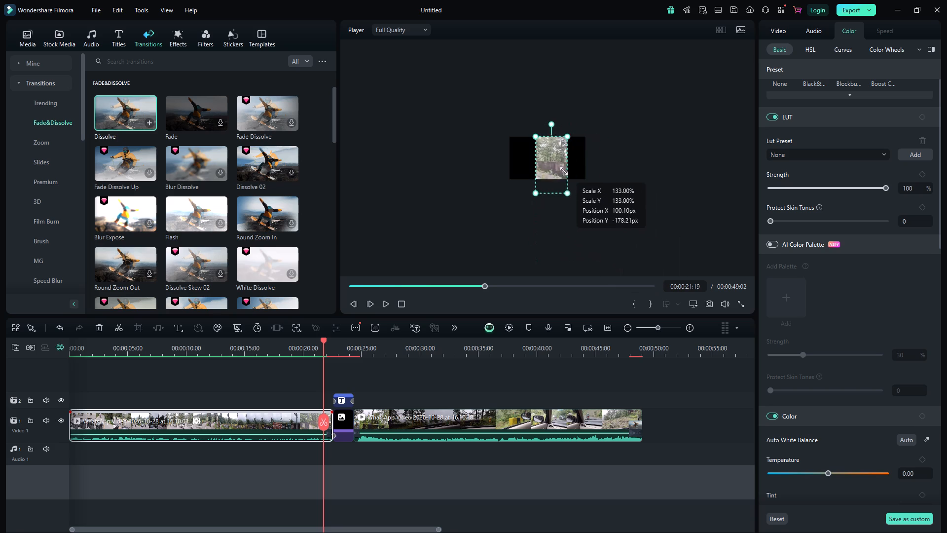
pyautogui.moveTo(564, 171); pyautogui.dragTo(559, 173)
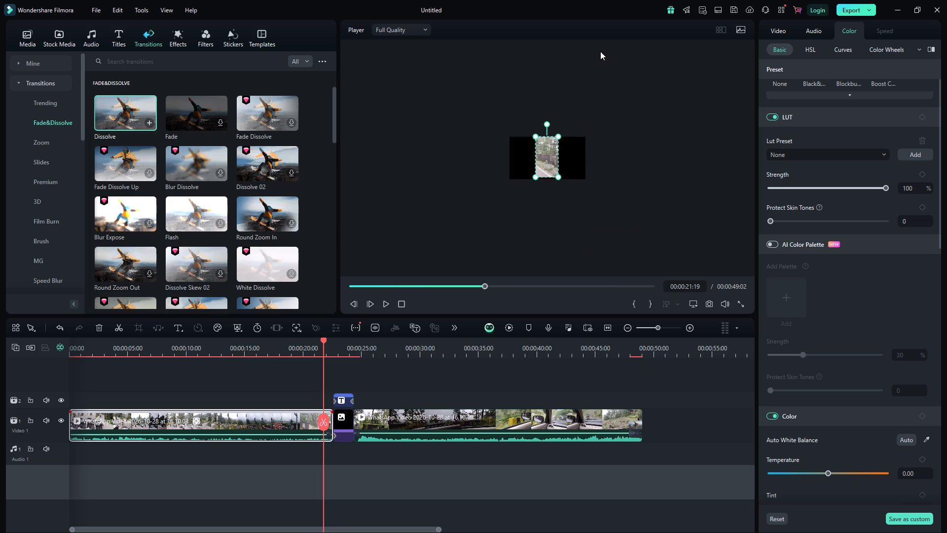
# Play back the title section at normal preview size from 00:00:21:19, stopping in the second video at 00:00:25:17.
pyautogui.click(577, 155)
pyautogui.scroll(10, 577, 155)
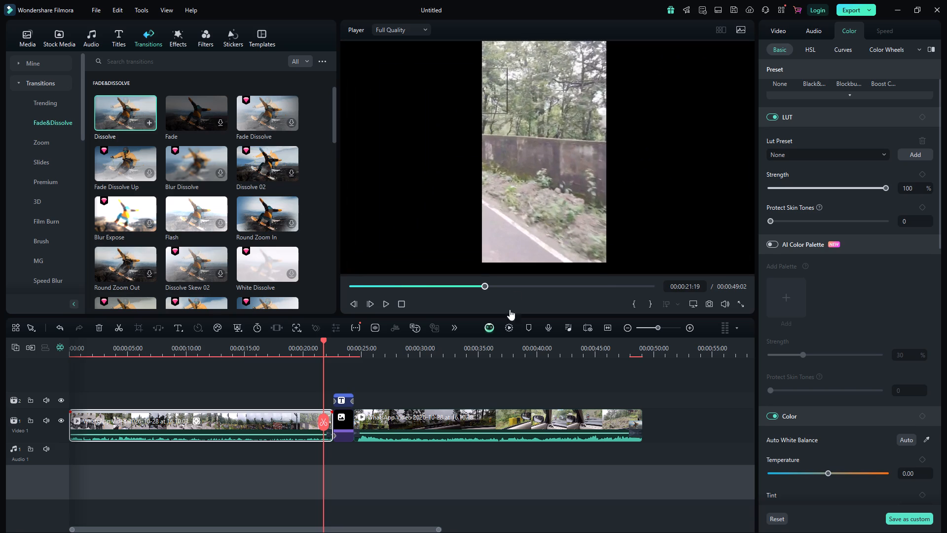
pyautogui.click(385, 304)
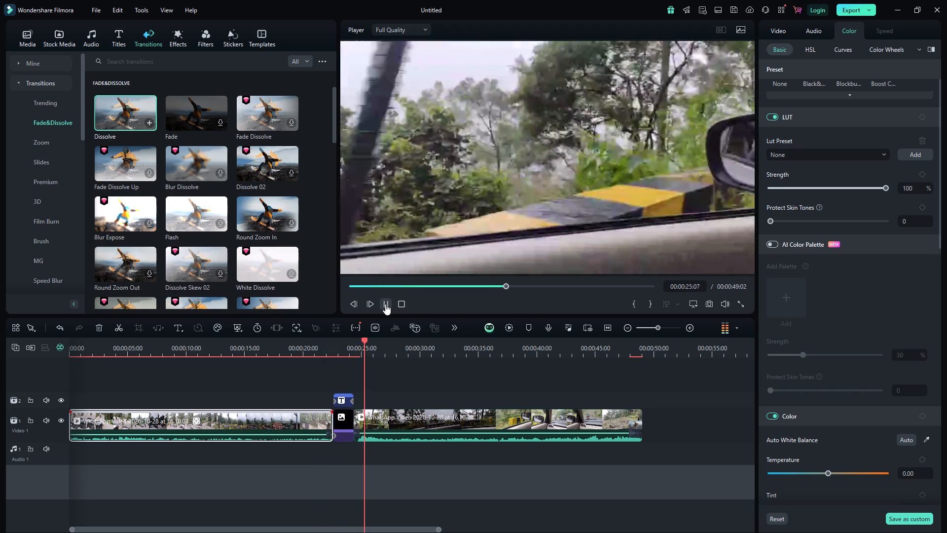
pyautogui.click(385, 304)
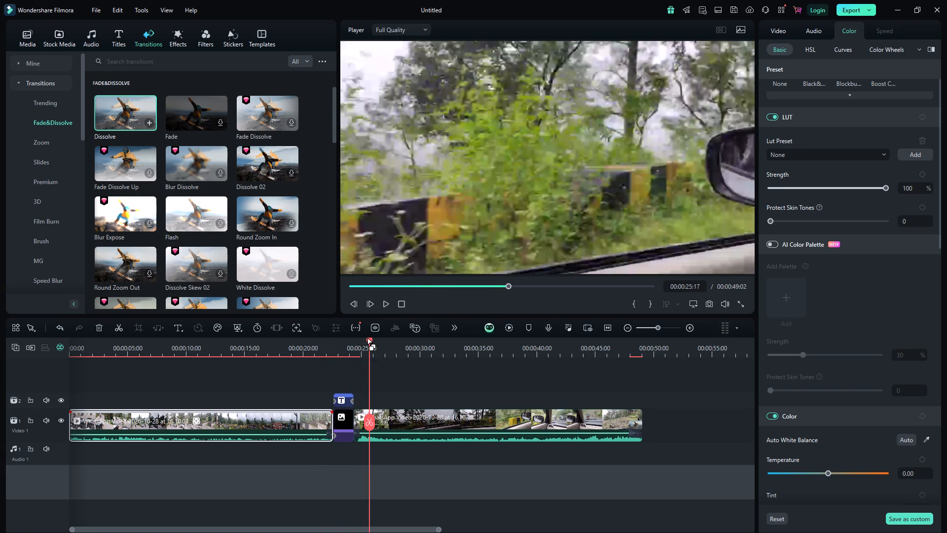
# Scrub back and forth through the title between 00:00:22:18 and 00:00:24:04, ending at 00:00:23:04.
pyautogui.moveTo(367, 337); pyautogui.dragTo(374, 335)
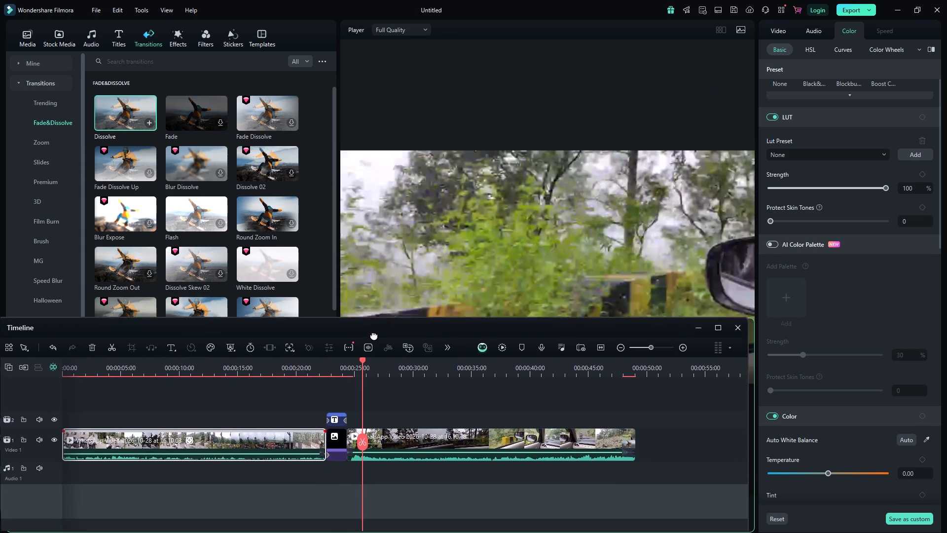
pyautogui.moveTo(374, 335); pyautogui.dragTo(374, 333)
pyautogui.moveTo(368, 339); pyautogui.dragTo(342, 340)
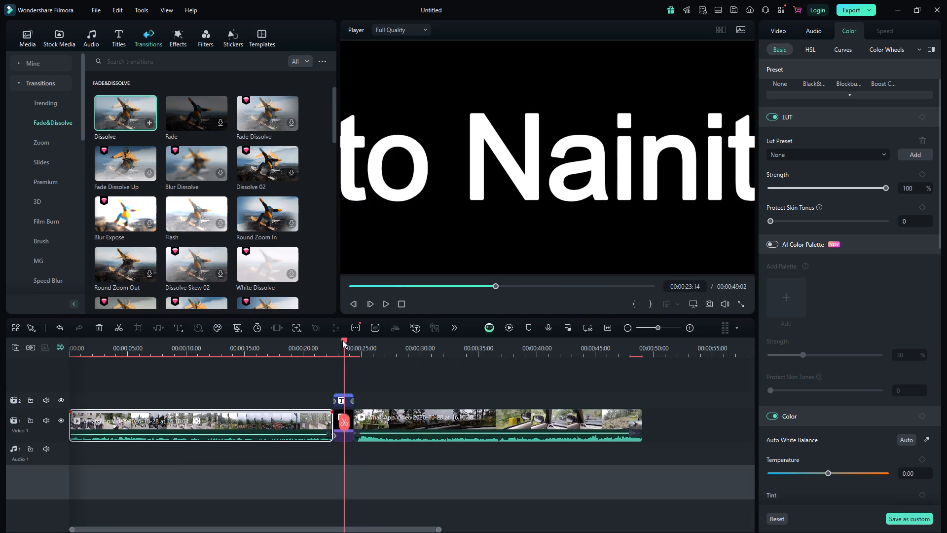
pyautogui.moveTo(342, 340); pyautogui.dragTo(335, 340)
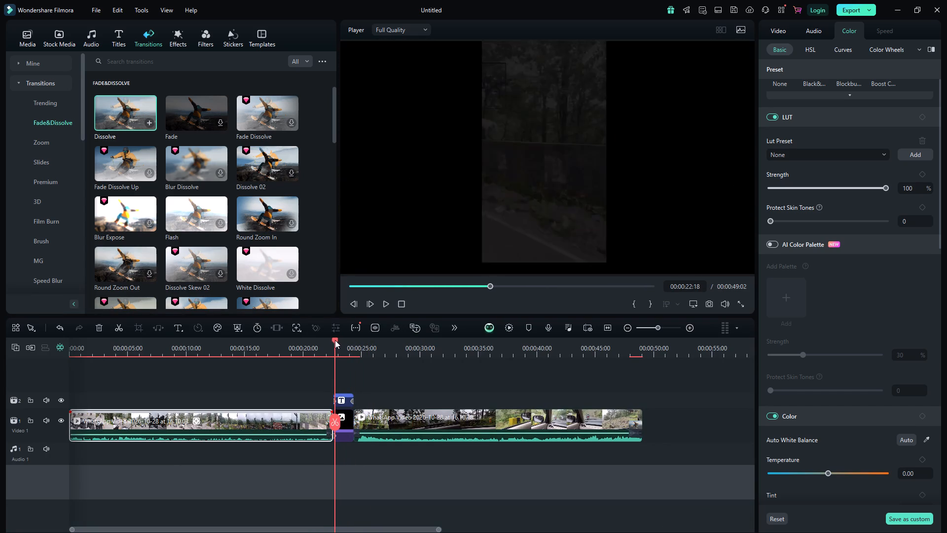
pyautogui.moveTo(335, 340); pyautogui.dragTo(351, 342)
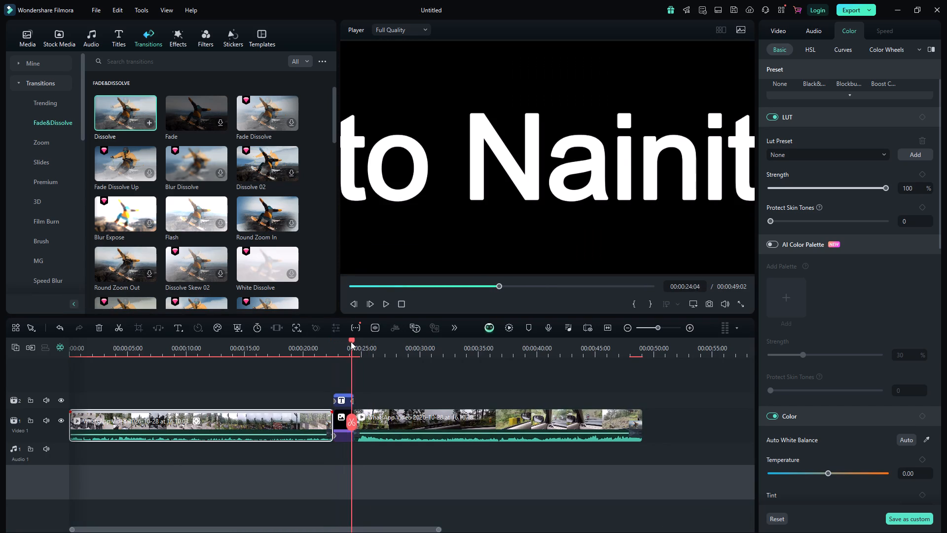
pyautogui.moveTo(351, 342); pyautogui.dragTo(350, 342)
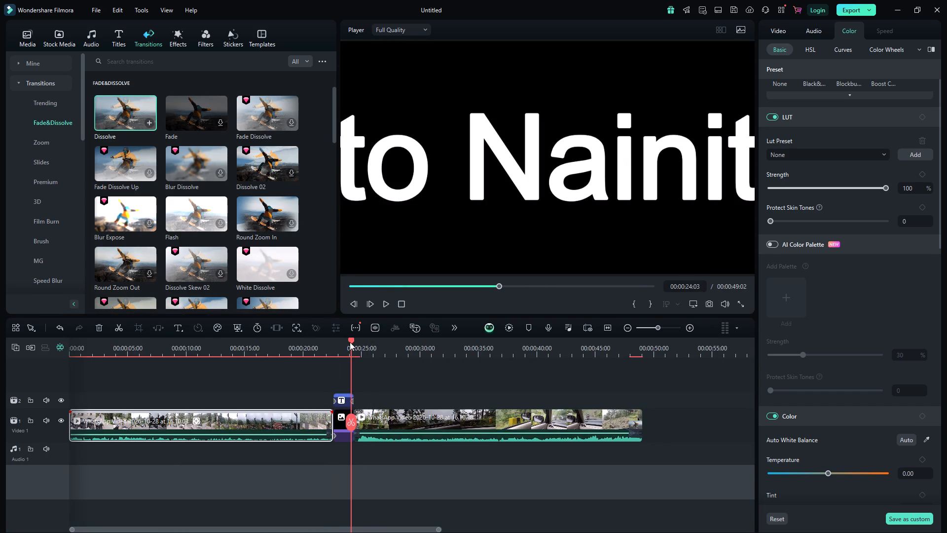
pyautogui.moveTo(350, 342); pyautogui.dragTo(340, 345)
# Delete the "Welcome to Nainital" title clip from the track above the black clip.
pyautogui.click(342, 394)
pyautogui.rightClick(342, 394)
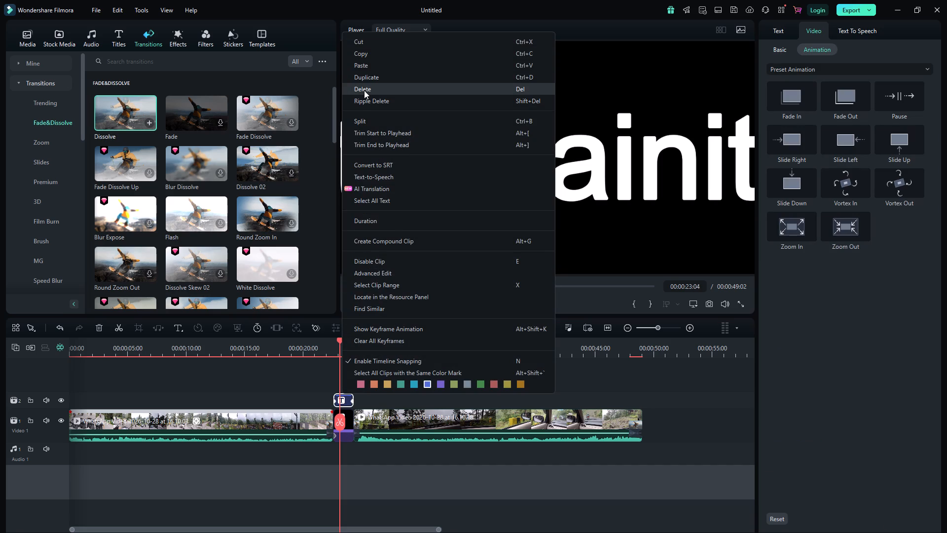
pyautogui.click(364, 90)
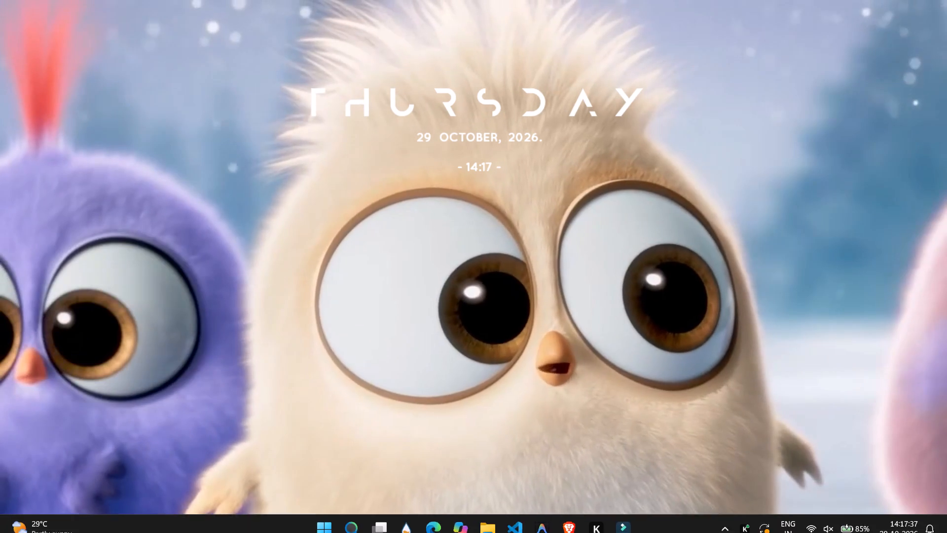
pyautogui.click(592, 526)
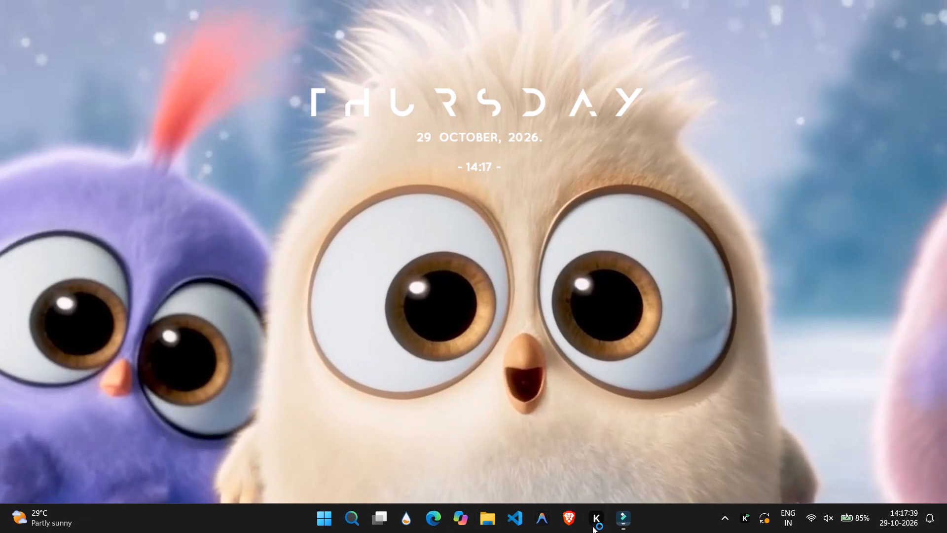